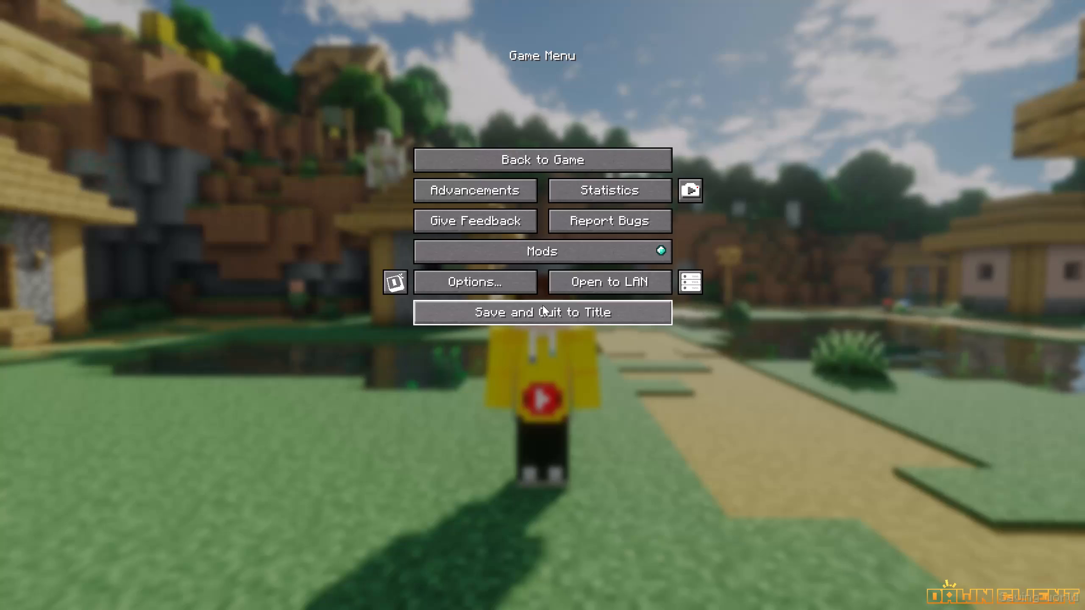
Switch to OBS and stop the screen recording.
key("alt+Tab")
left_click(964, 438)
key("alt+Tab")
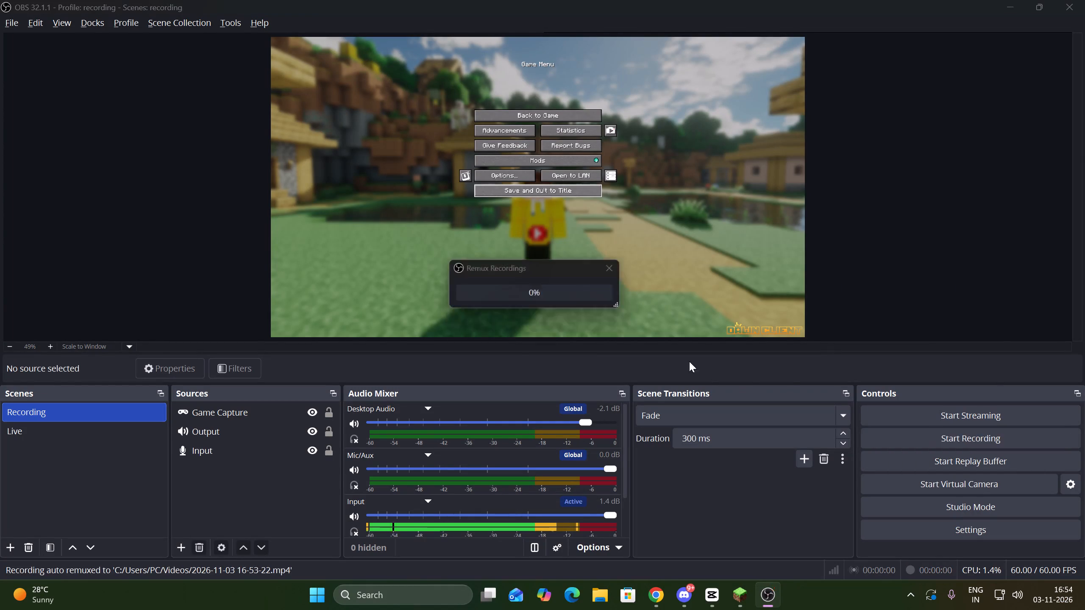
Switch to CapCut, review playback of the 1102 (1) timeline and return the playhead to its start.
key("alt+Tab")
key("alt+Tab")
key("space")
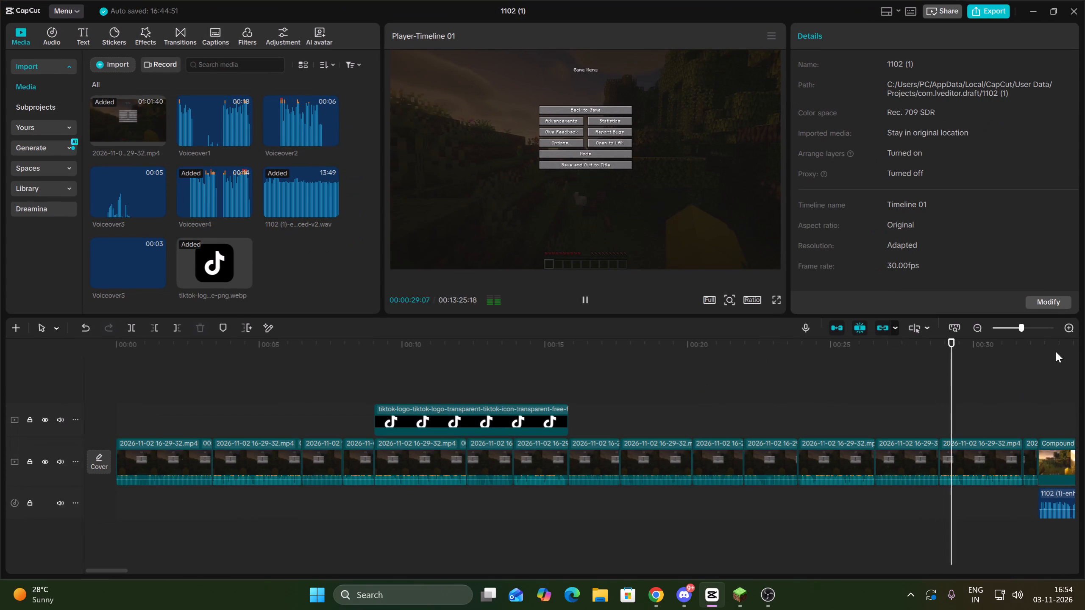
double_click(977, 324)
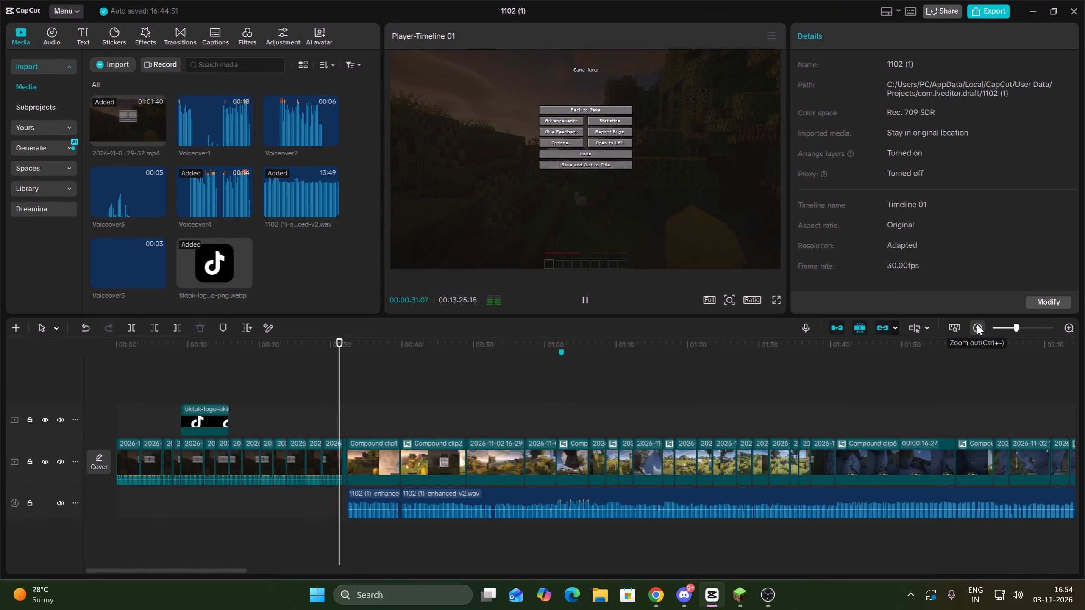
double_click(984, 325)
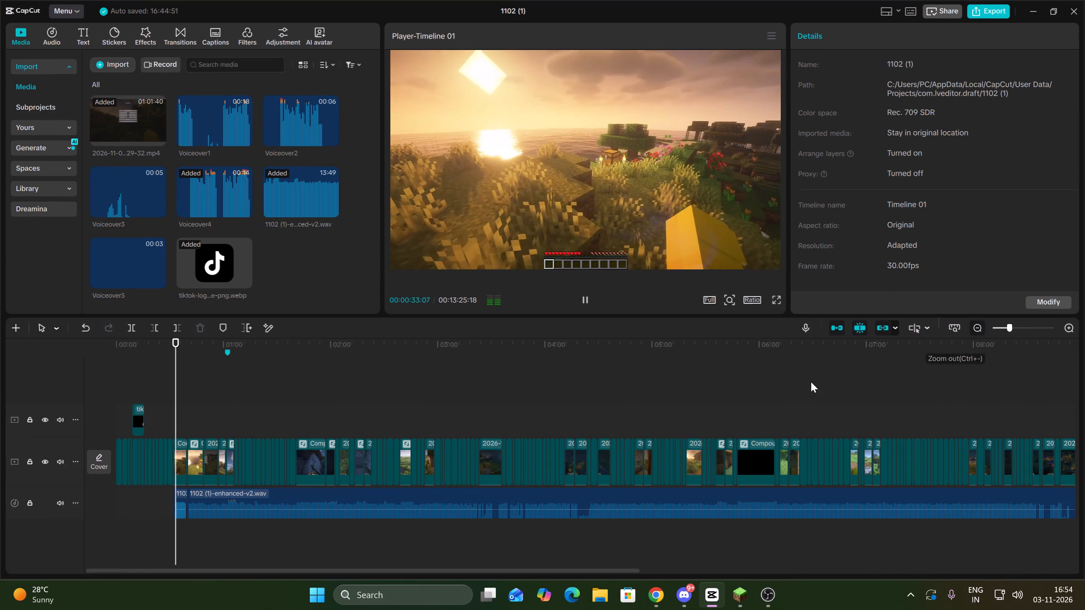
left_click(136, 518)
left_click_drag(136, 518, 0, 502)
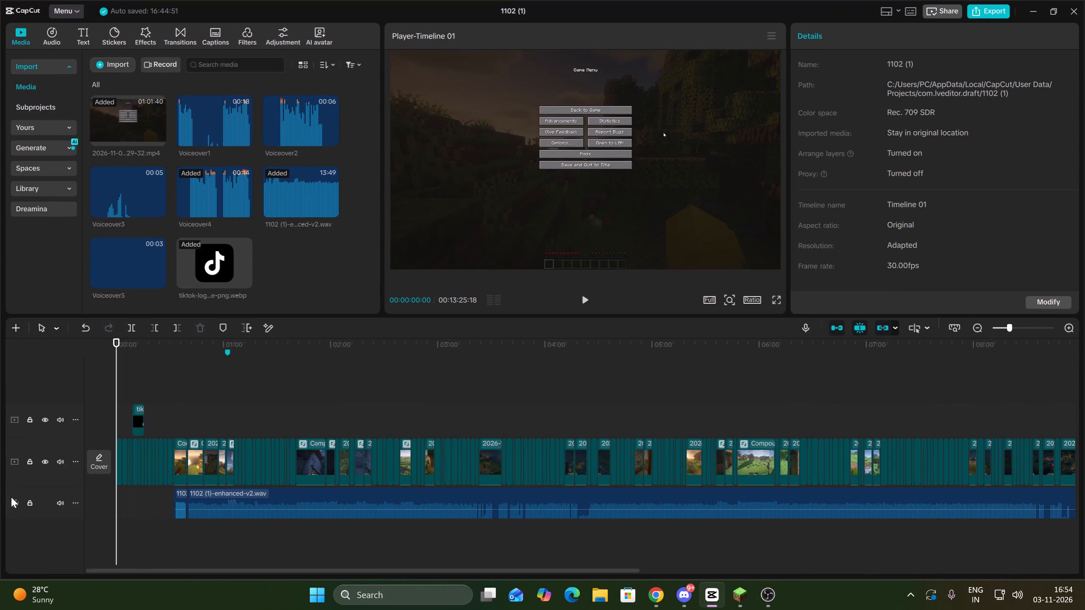
left_click(1077, 325)
left_click_drag(1074, 327, 1070, 329)
triple_click(1069, 330)
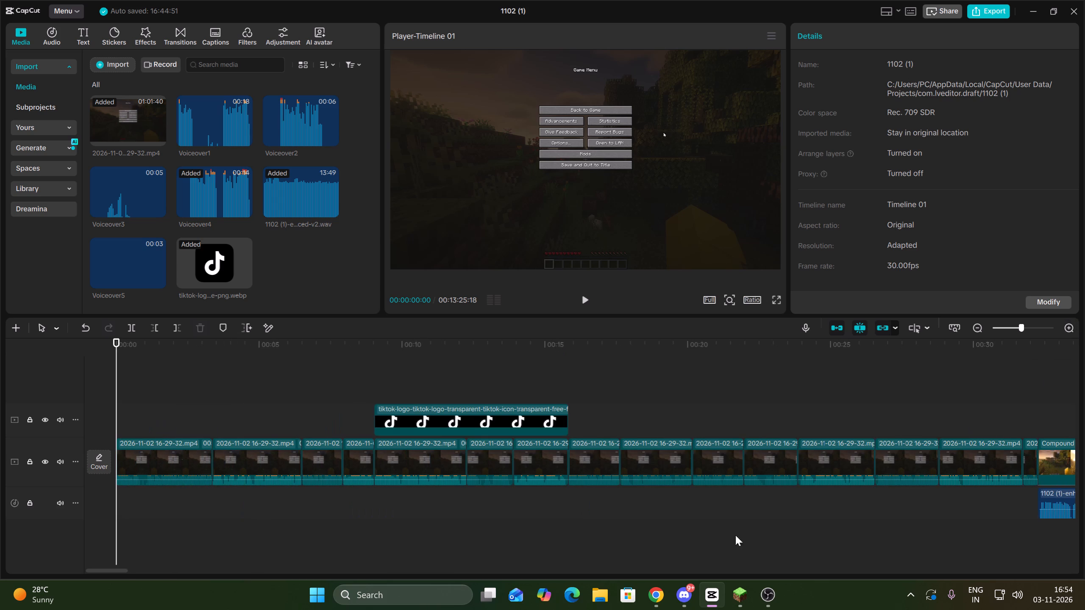
Switch to Minecraft, then save the current world and quit to the title screen.
left_click(745, 588)
left_click(624, 305)
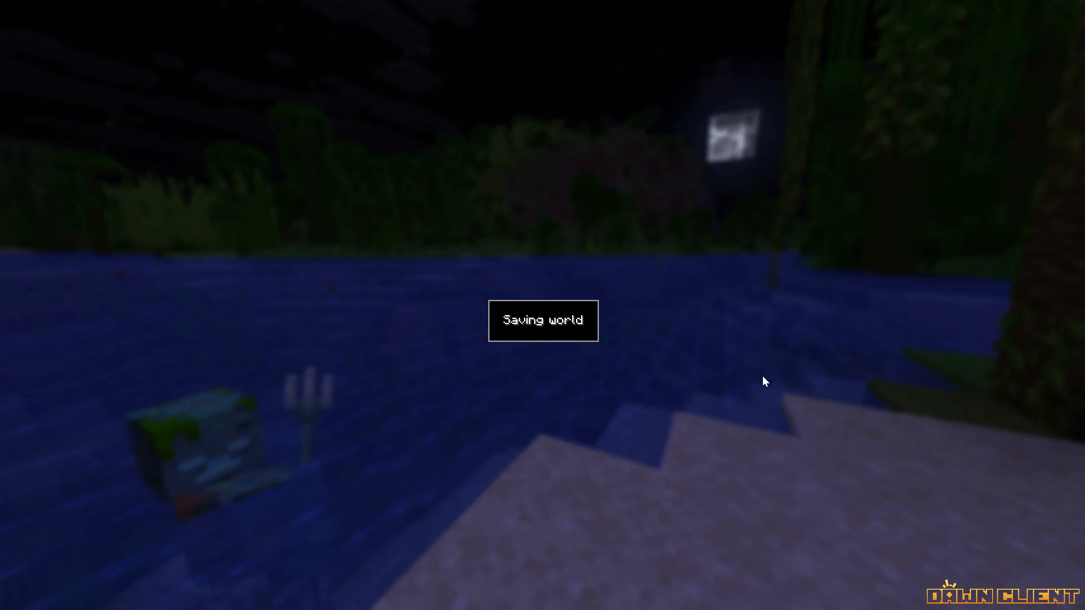
Open the 2026-11-03T16:38:53 replay from the saved replays.
left_click(989, 61)
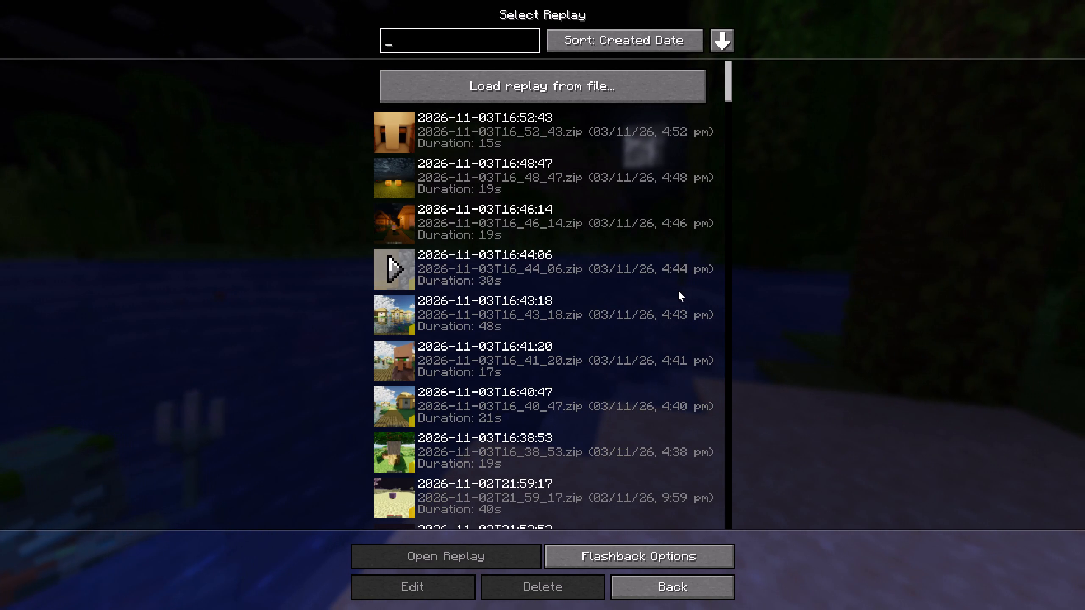
double_click(651, 466)
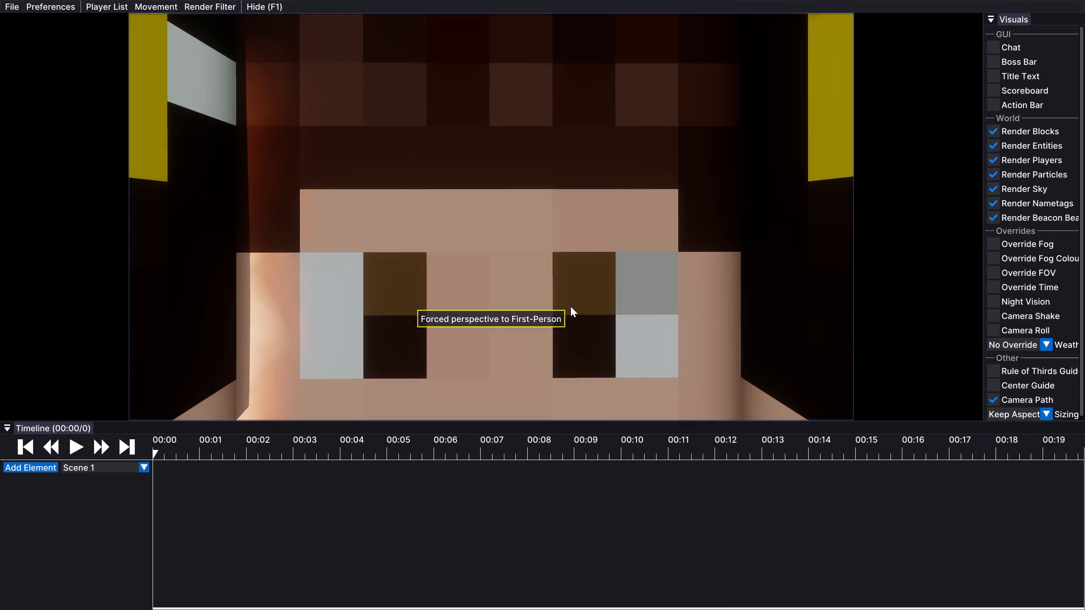
Turn on the center guide and the rule of thirds guide for the replay view.
left_click(1009, 383)
left_click(1012, 373)
Fly the replay camera back from the player to frame him from behind, facing the tree.
key("Up")
key("Down")
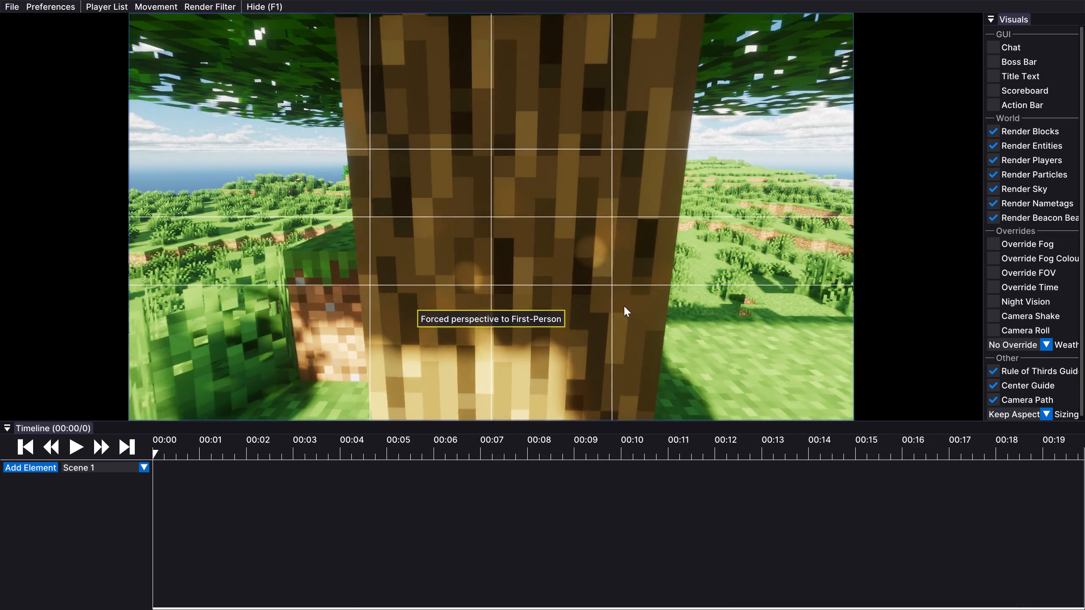
key("Right")
left_click_drag(694, 306, 542, 305)
key("Right")
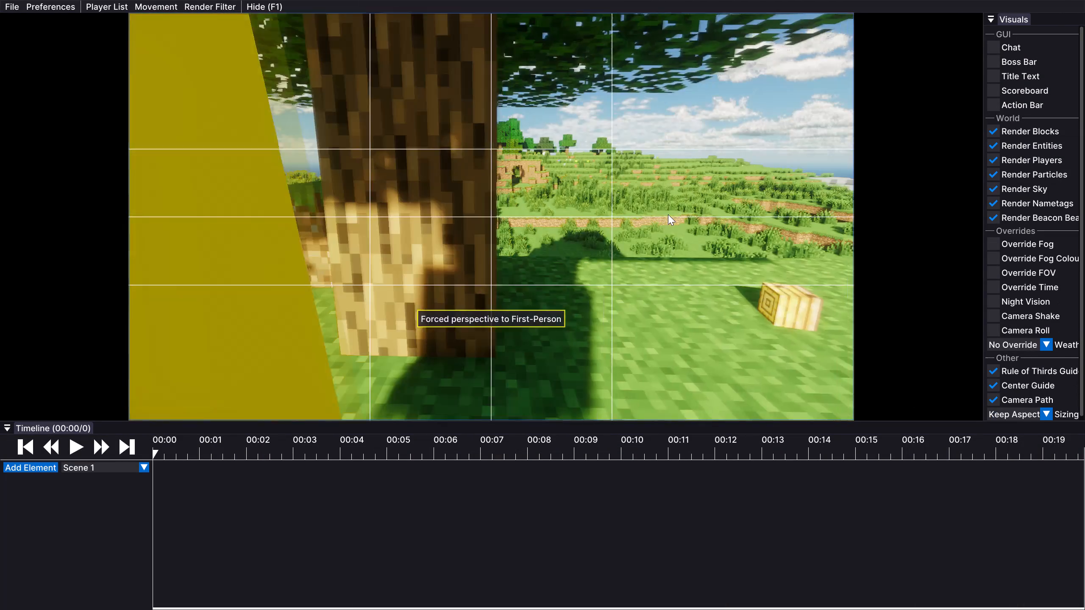
key("Down")
key("Down")
left_click_drag(641, 227, 543, 305)
key("Up")
key("Right")
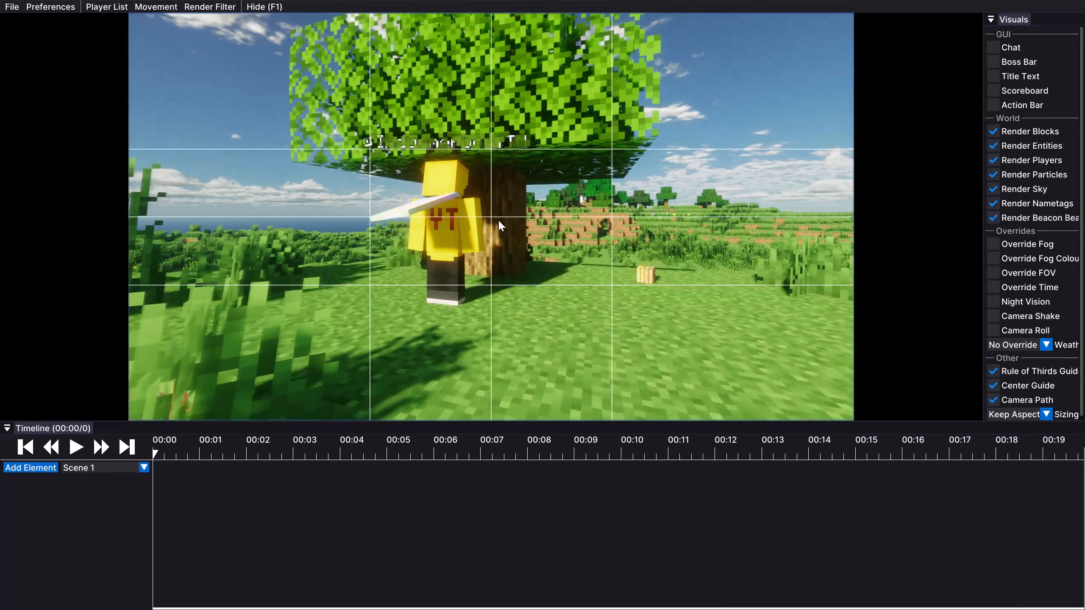
Hide the dropped log item lying on the grass beside the tree.
right_click(636, 278)
left_click(648, 330)
left_click_drag(665, 210, 660, 210)
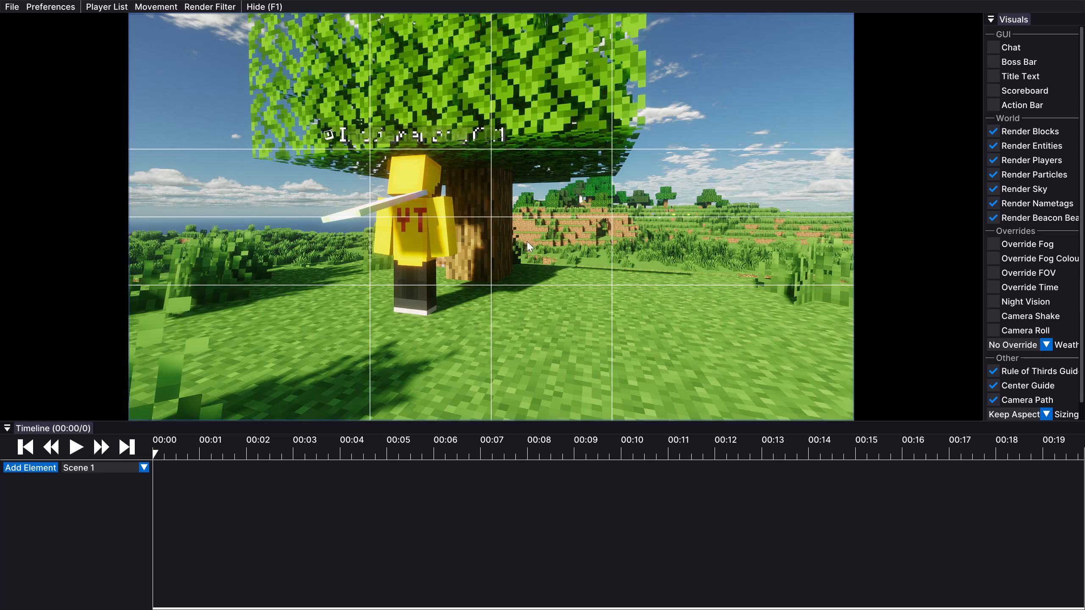
Add a Camera element to the Scene 1 timeline.
left_click(65, 461)
left_click(45, 468)
left_click(61, 471)
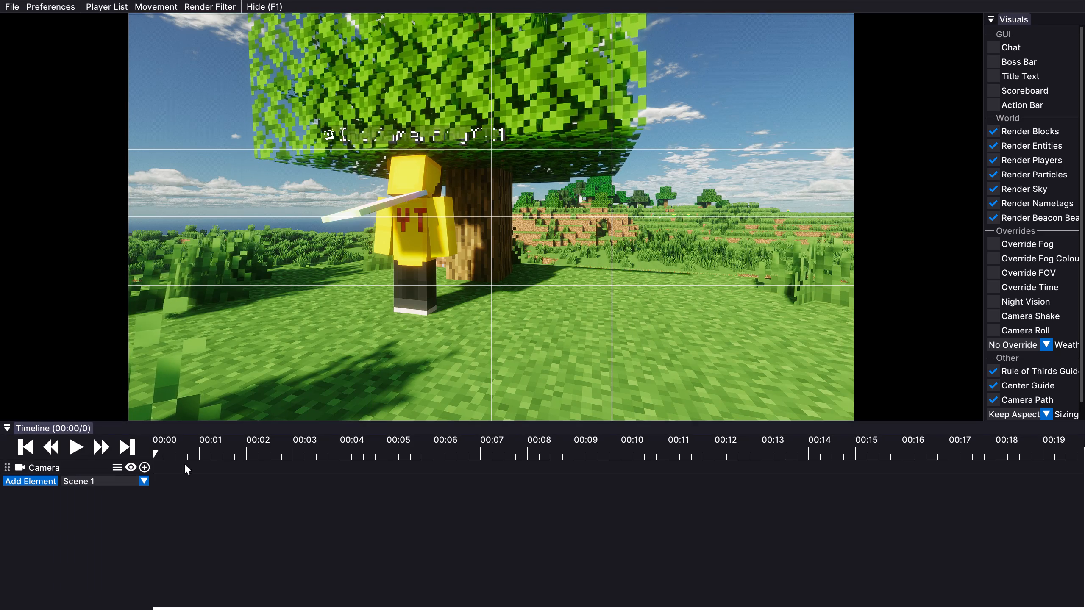
Pull the camera farther back so the whole tree and the player fit within the guides.
key("Down")
key("Down")
left_click_drag(668, 245, 542, 305)
key("Up")
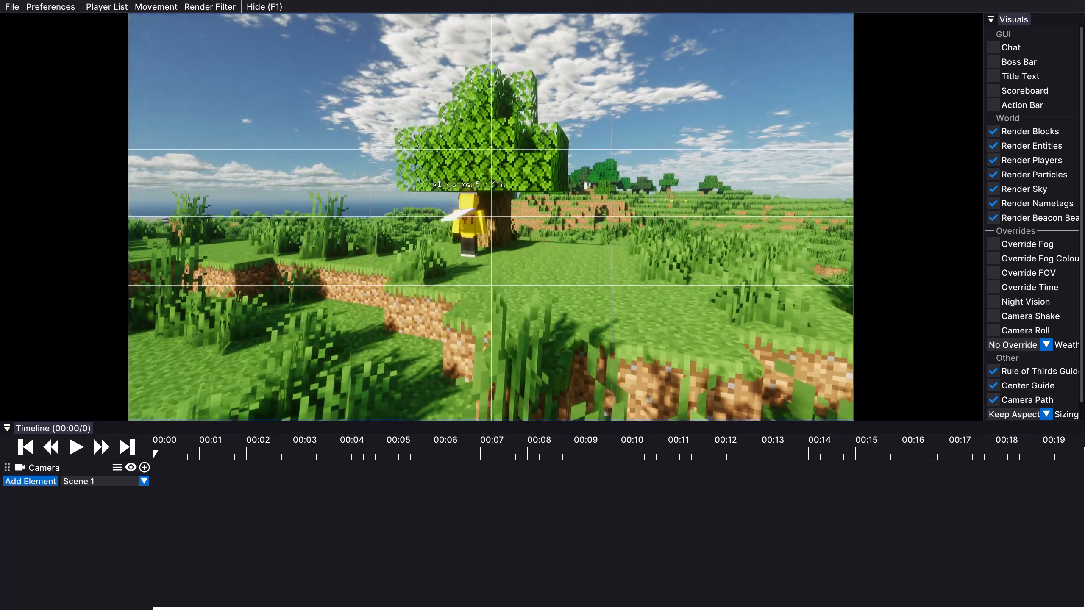
left_click_drag(542, 305, 542, 305)
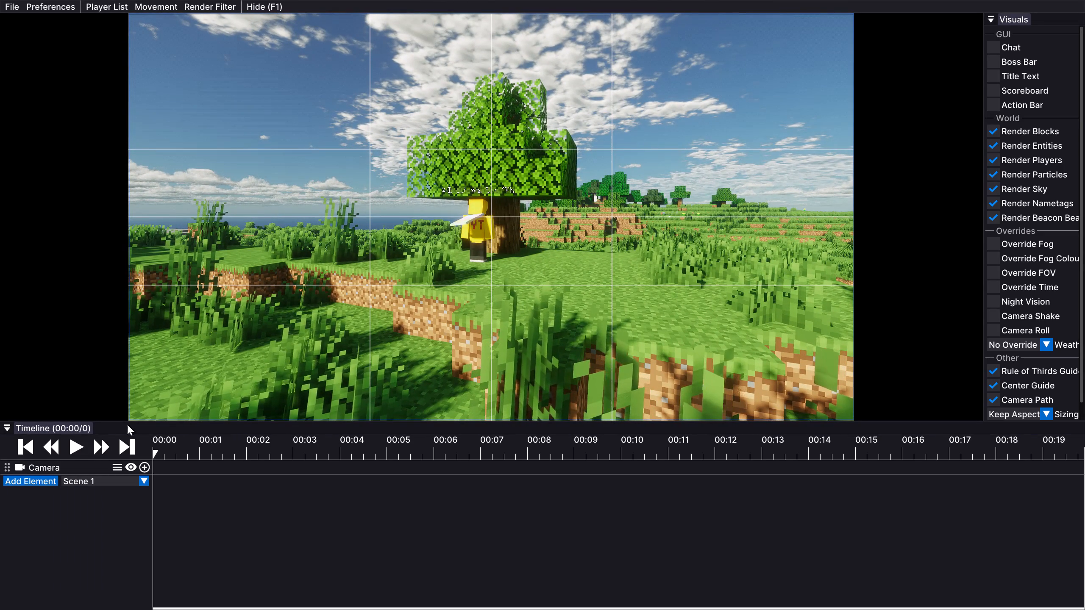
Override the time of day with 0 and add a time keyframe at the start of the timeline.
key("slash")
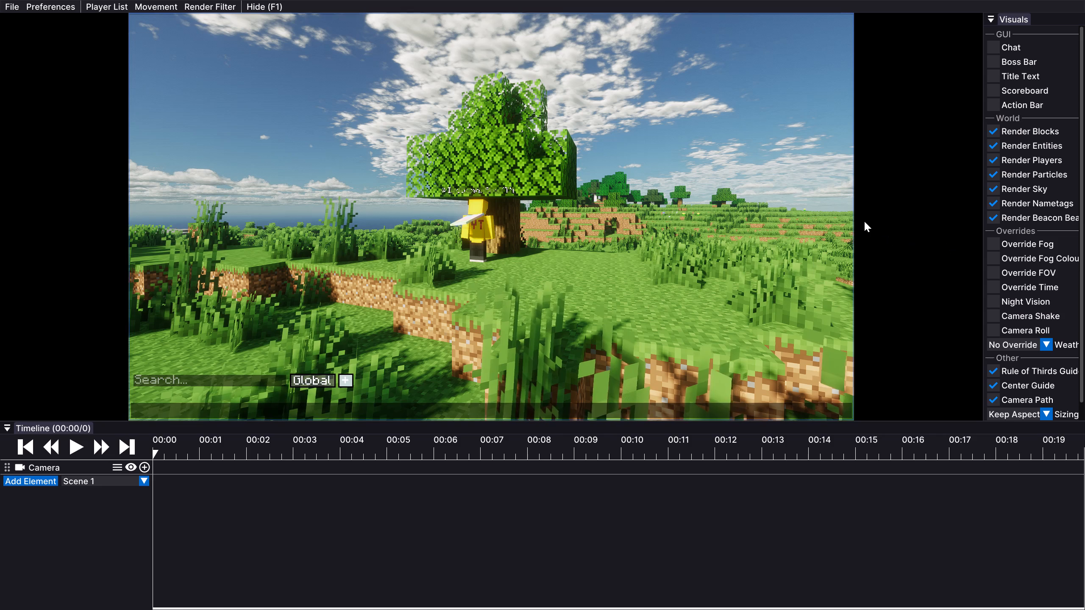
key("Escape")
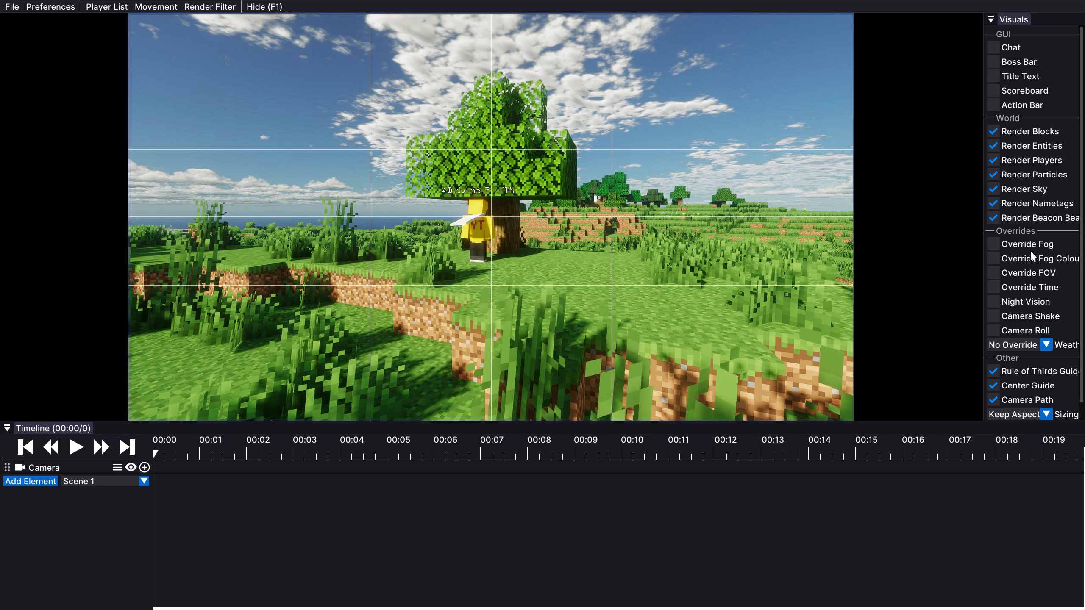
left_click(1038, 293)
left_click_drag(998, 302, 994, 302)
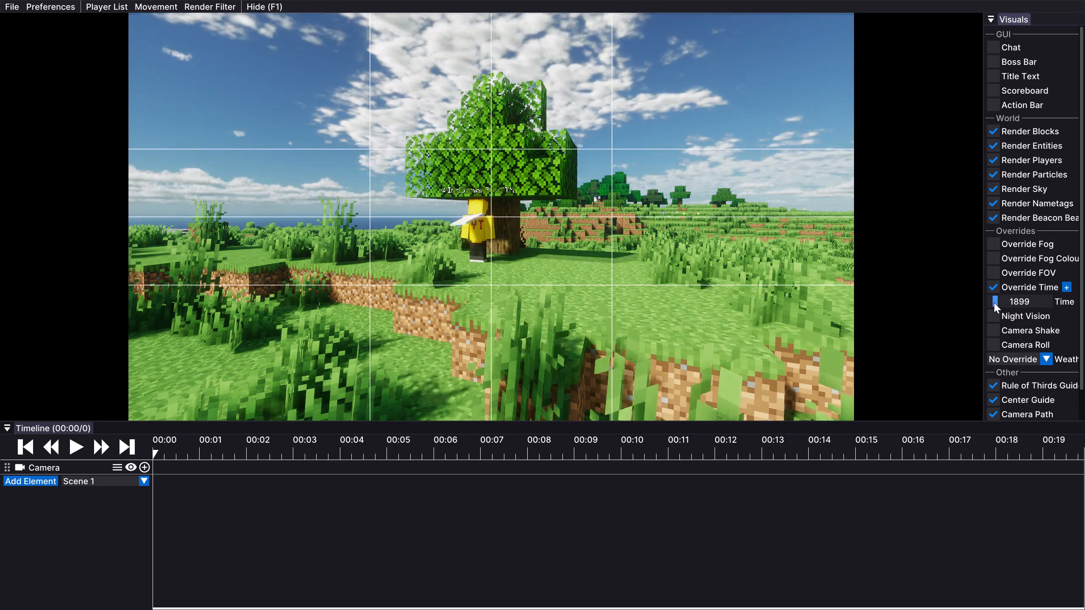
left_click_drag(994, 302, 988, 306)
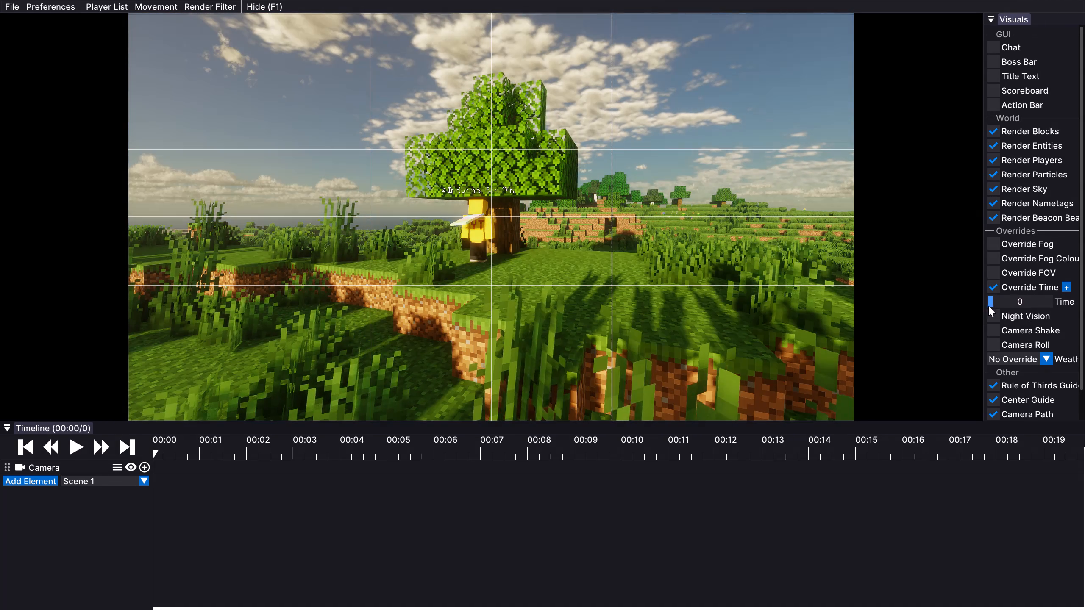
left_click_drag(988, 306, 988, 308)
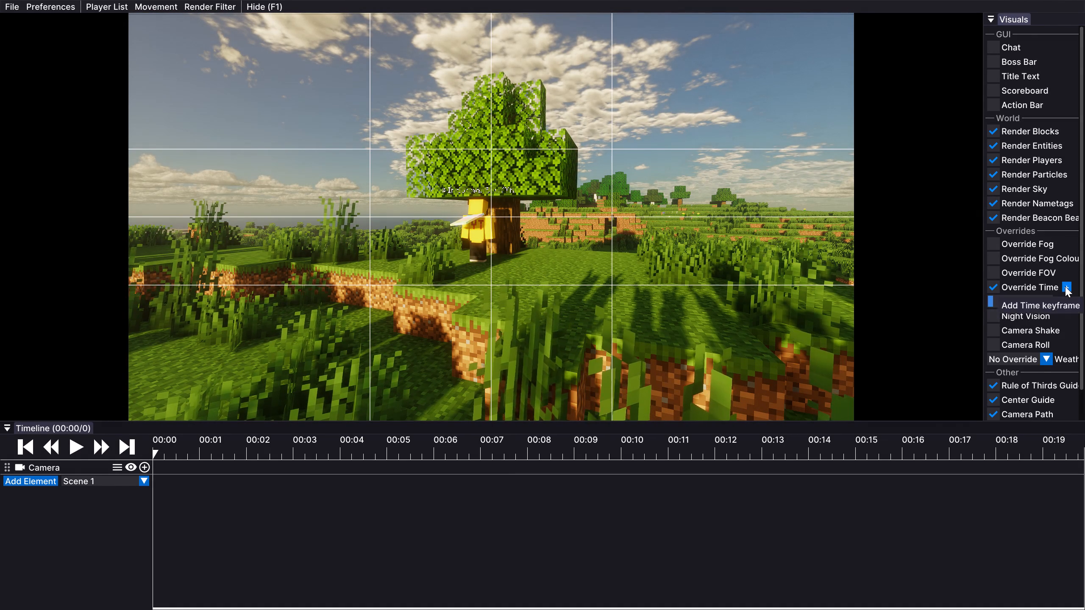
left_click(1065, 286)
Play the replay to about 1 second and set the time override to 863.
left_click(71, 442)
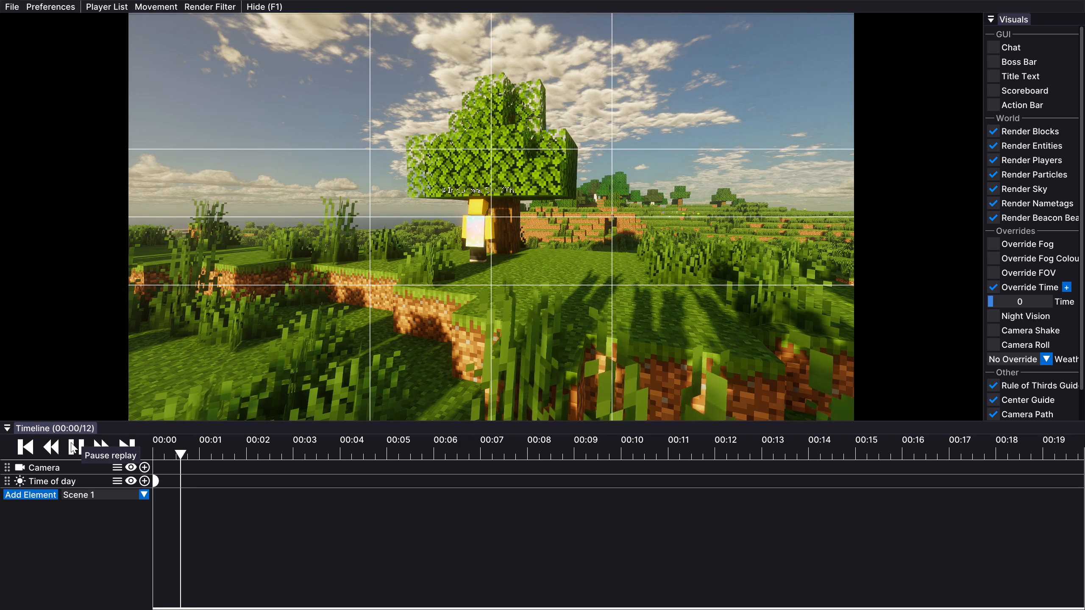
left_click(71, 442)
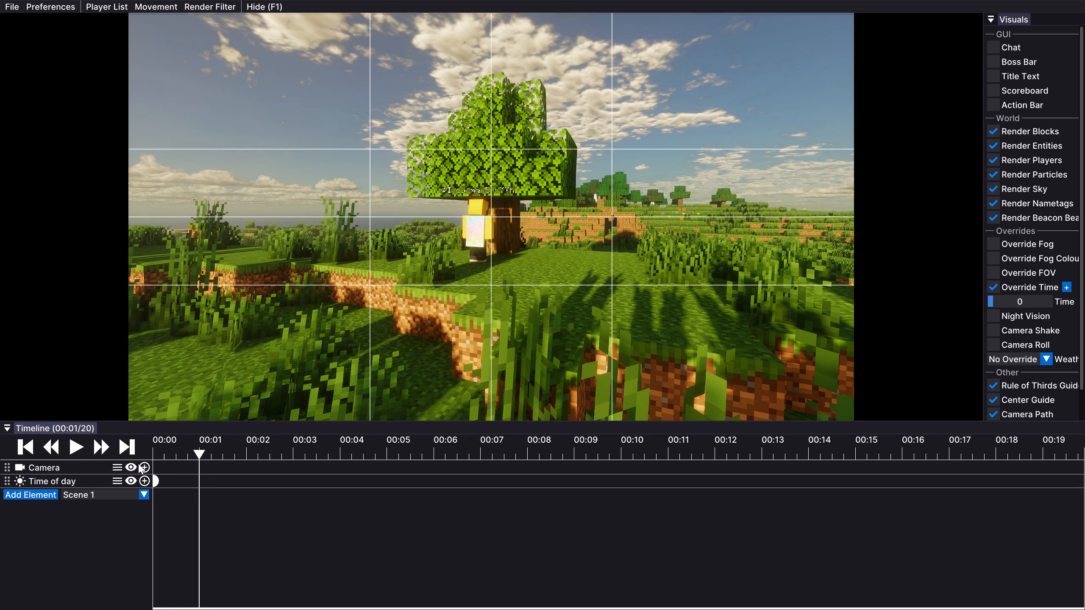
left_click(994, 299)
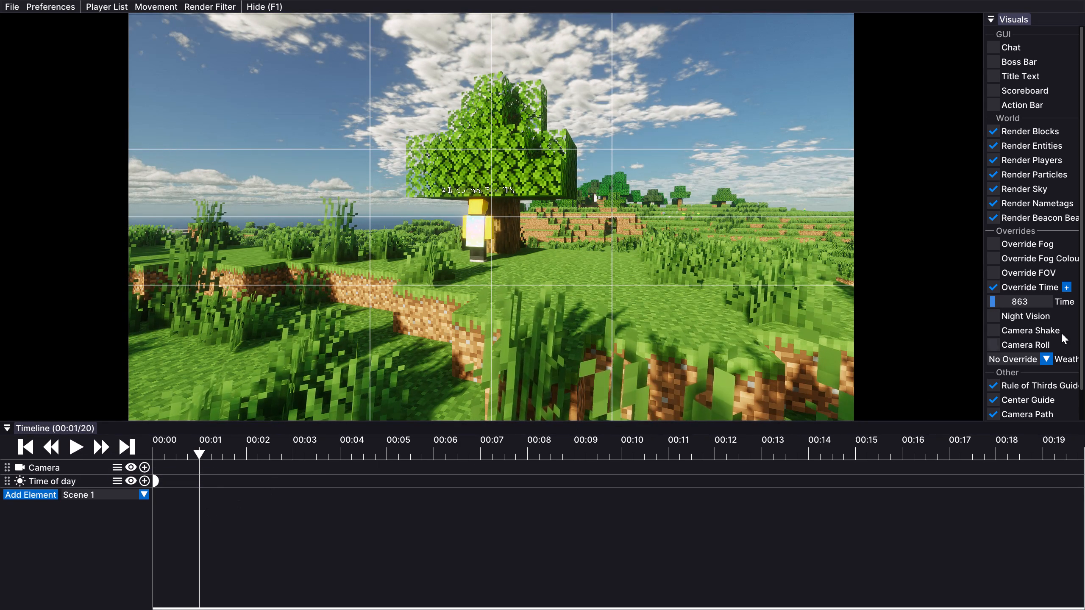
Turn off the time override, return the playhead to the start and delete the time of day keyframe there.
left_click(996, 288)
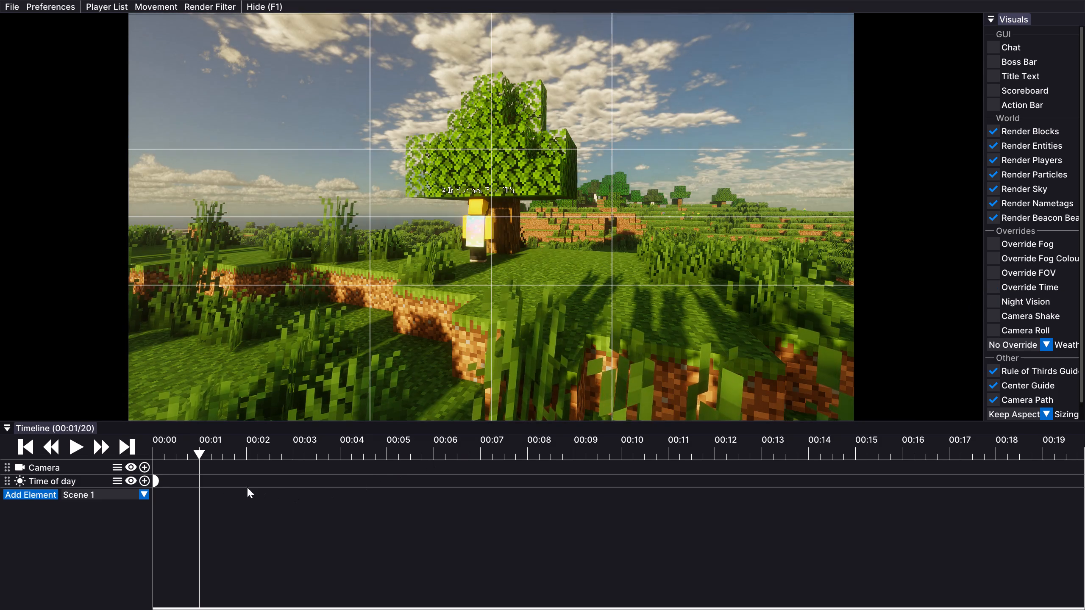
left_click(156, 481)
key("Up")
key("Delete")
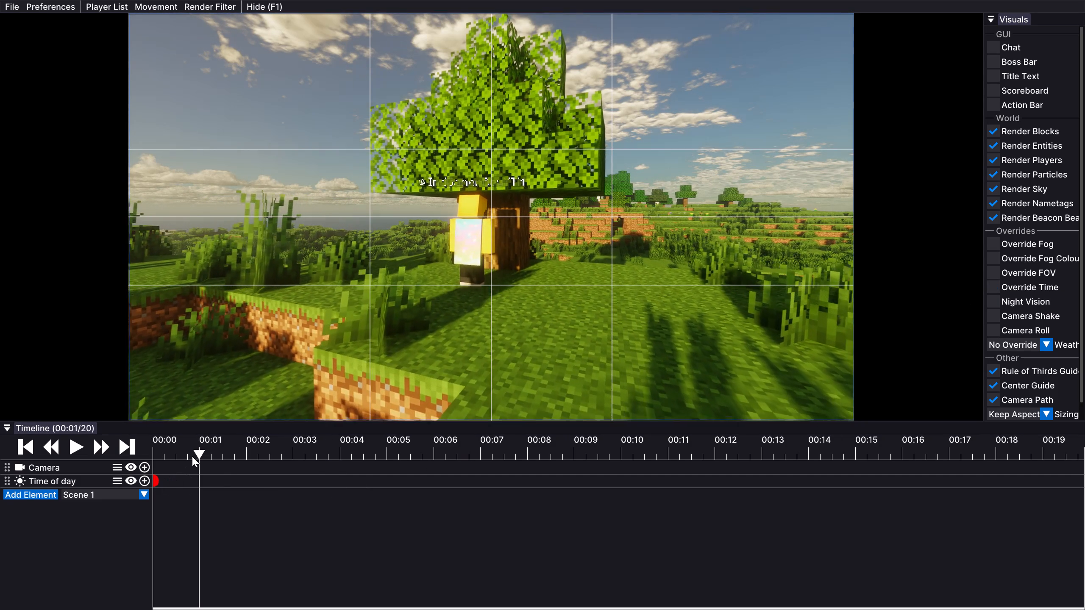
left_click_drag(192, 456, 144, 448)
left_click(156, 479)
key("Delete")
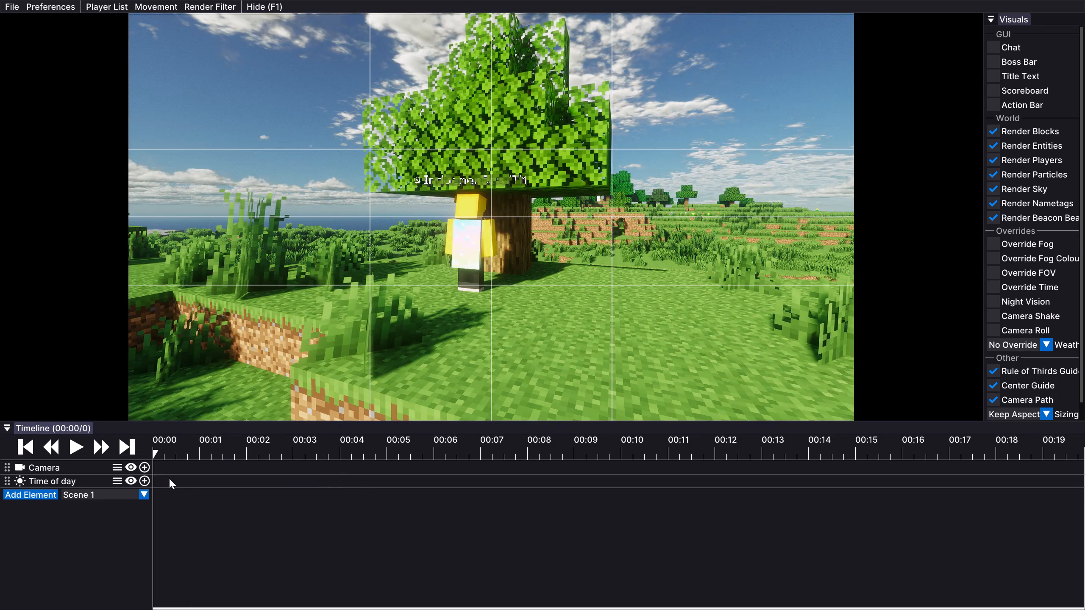
Reframe the player and tree from farther back and add a camera keyframe just after the timeline's start.
key("Down")
key("Down")
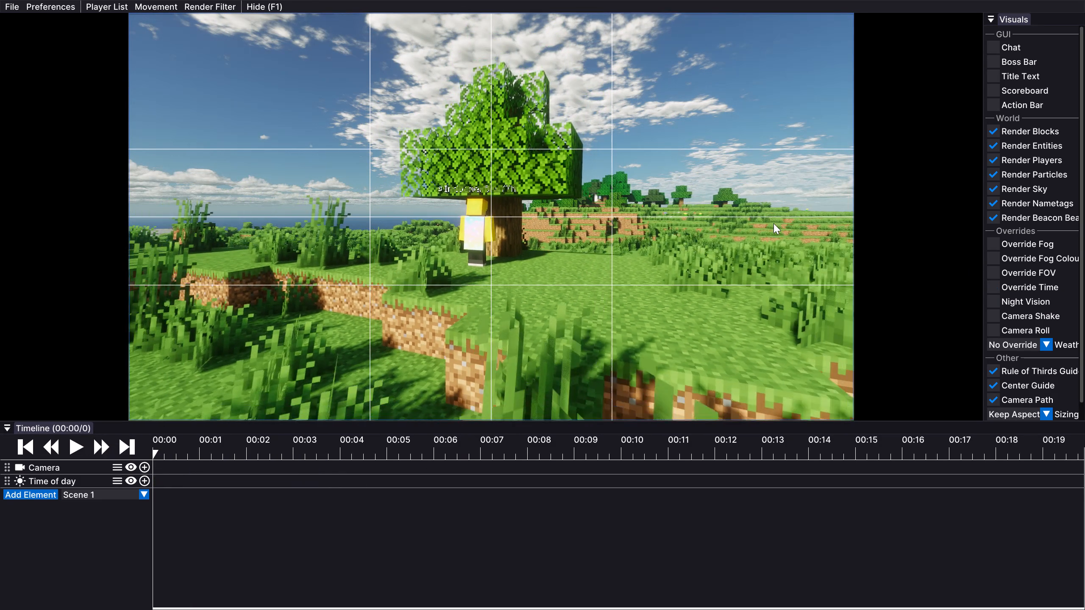
left_click_drag(773, 224, 542, 305)
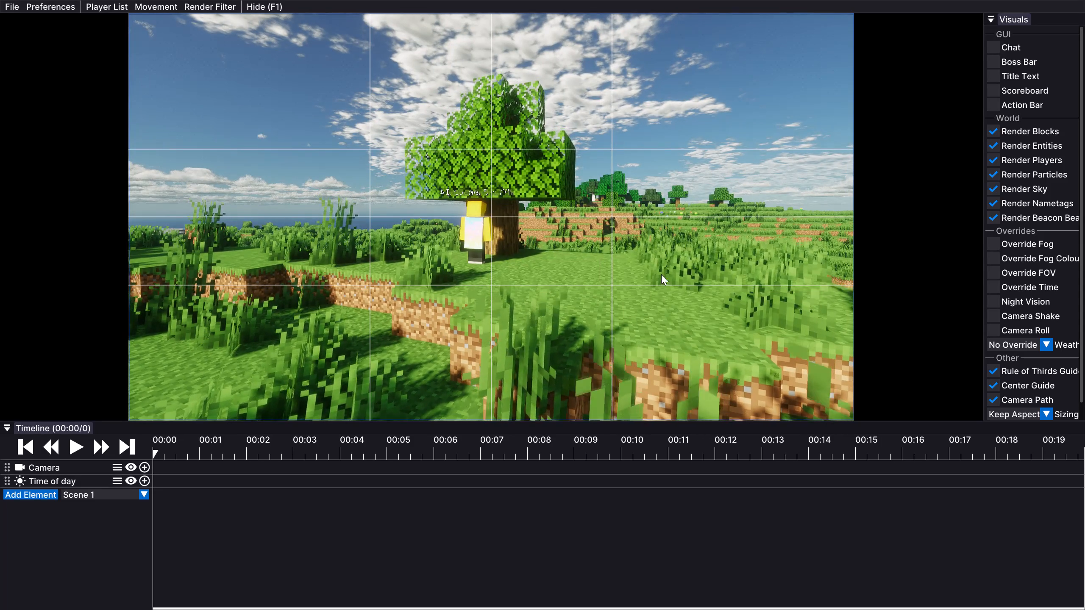
left_click_drag(662, 272, 542, 305)
double_click(76, 446)
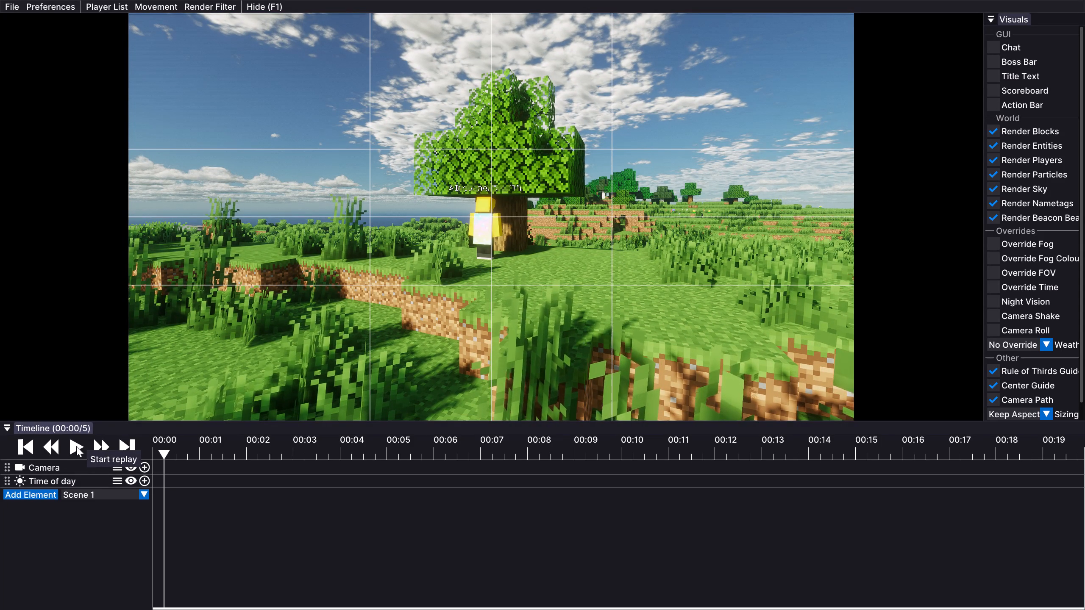
left_click(143, 462)
Set the Derivative Main shader pack's profile to Film, apply it and return to the replay.
key("Escape")
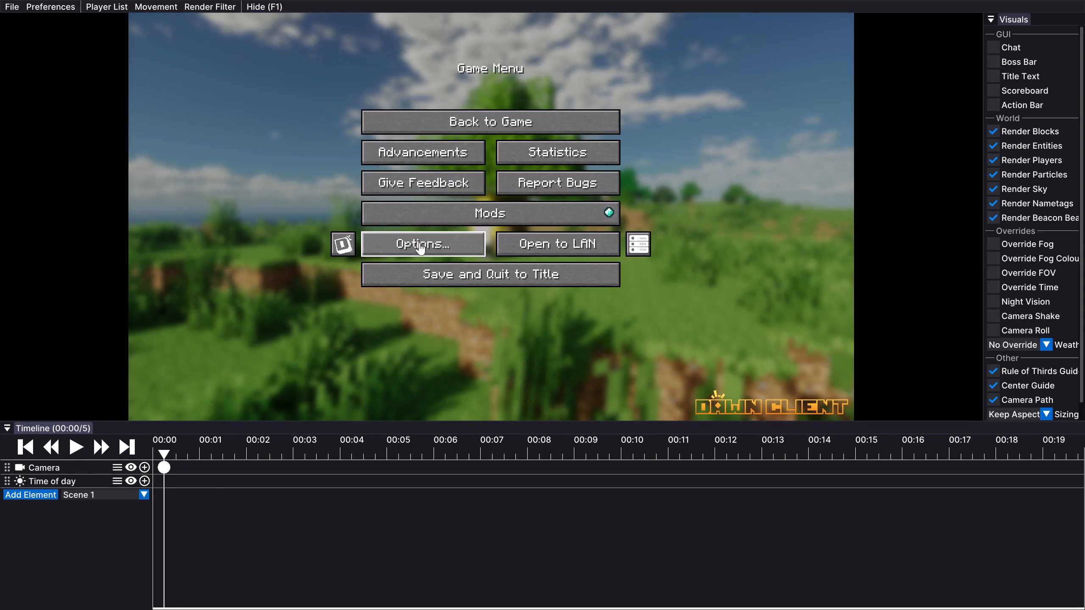
left_click_drag(418, 245, 420, 241)
left_click(419, 180)
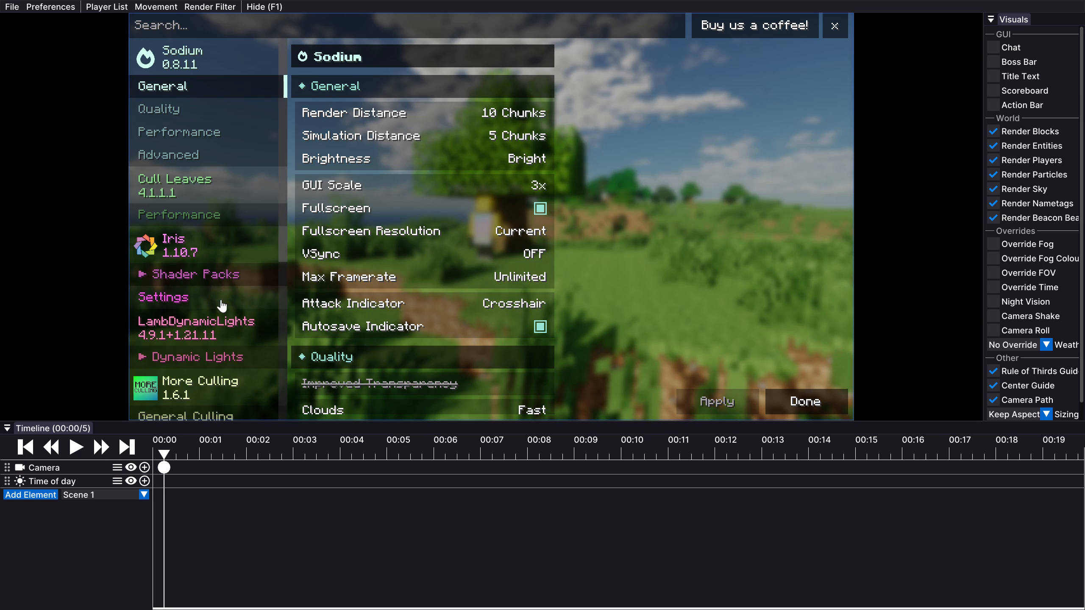
left_click(220, 351)
left_click(599, 391)
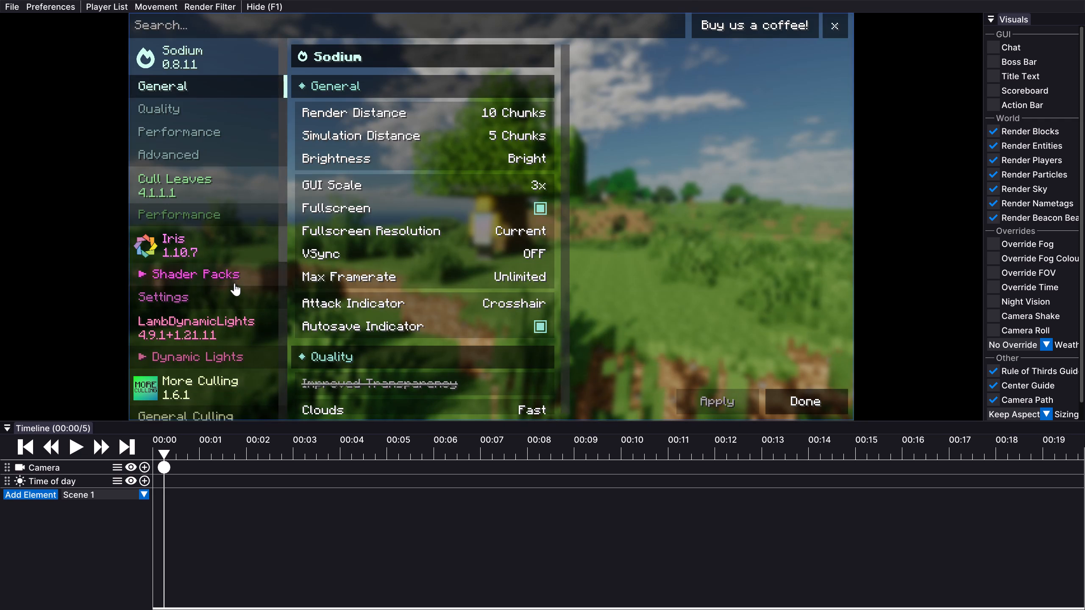
left_click(234, 280)
left_click(514, 362)
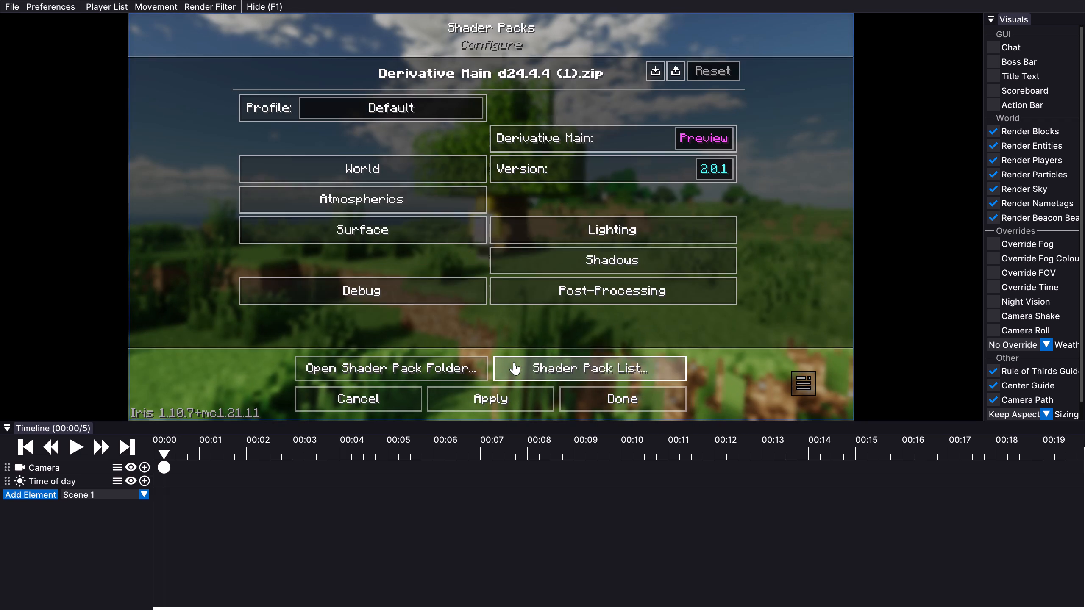
left_click(442, 118)
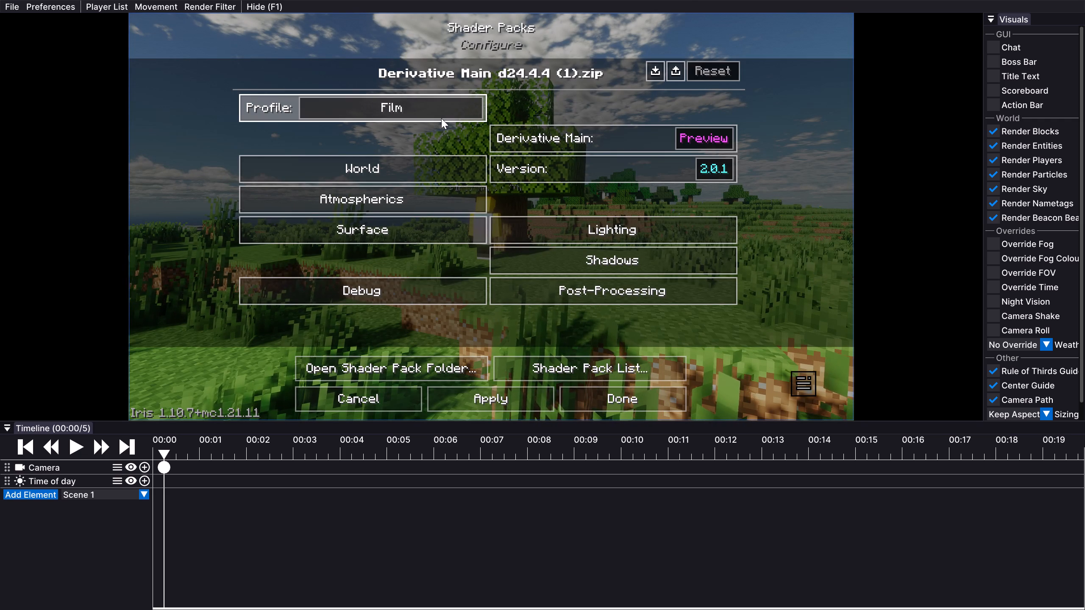
left_click(503, 392)
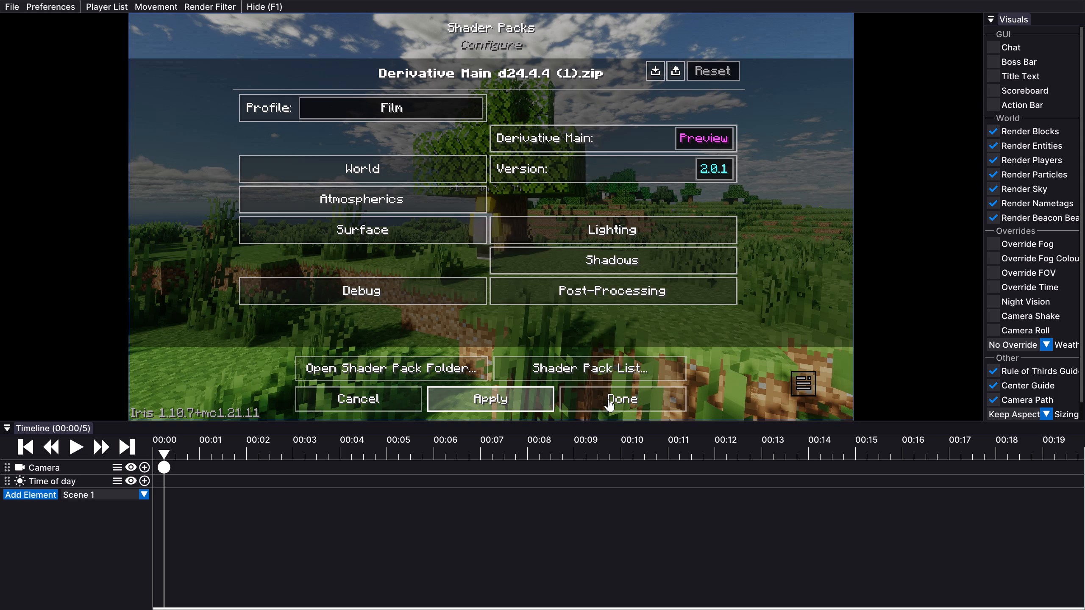
left_click(588, 406)
key("Escape")
key("Escape")
key("Escape")
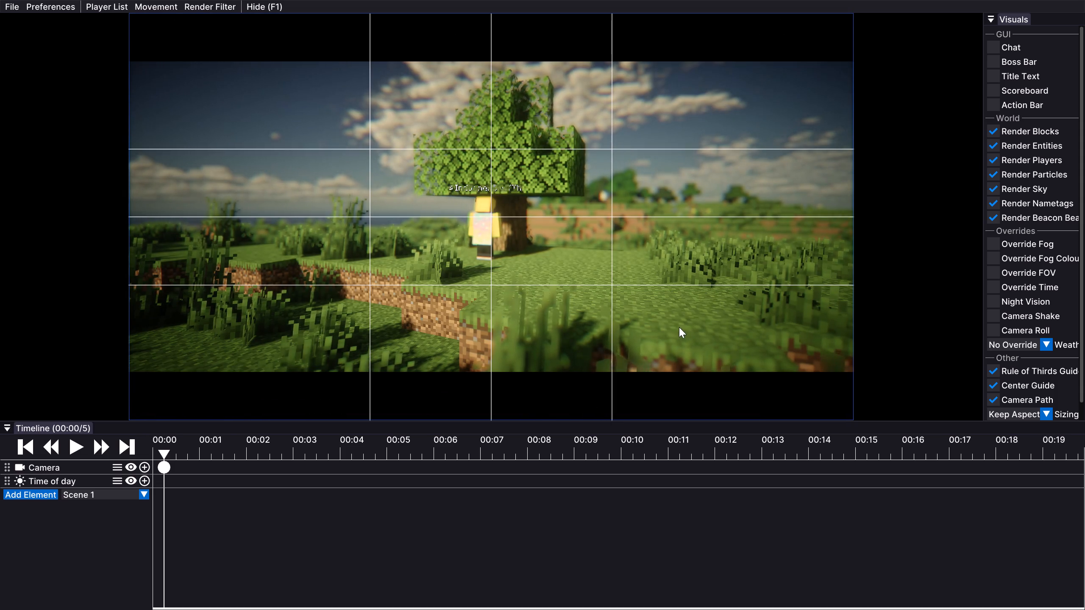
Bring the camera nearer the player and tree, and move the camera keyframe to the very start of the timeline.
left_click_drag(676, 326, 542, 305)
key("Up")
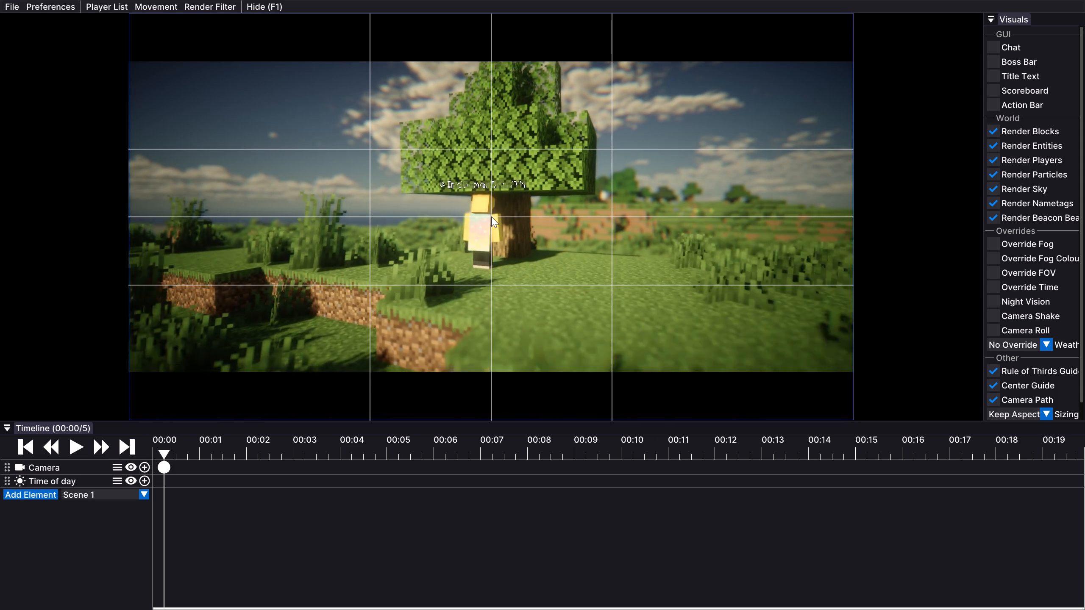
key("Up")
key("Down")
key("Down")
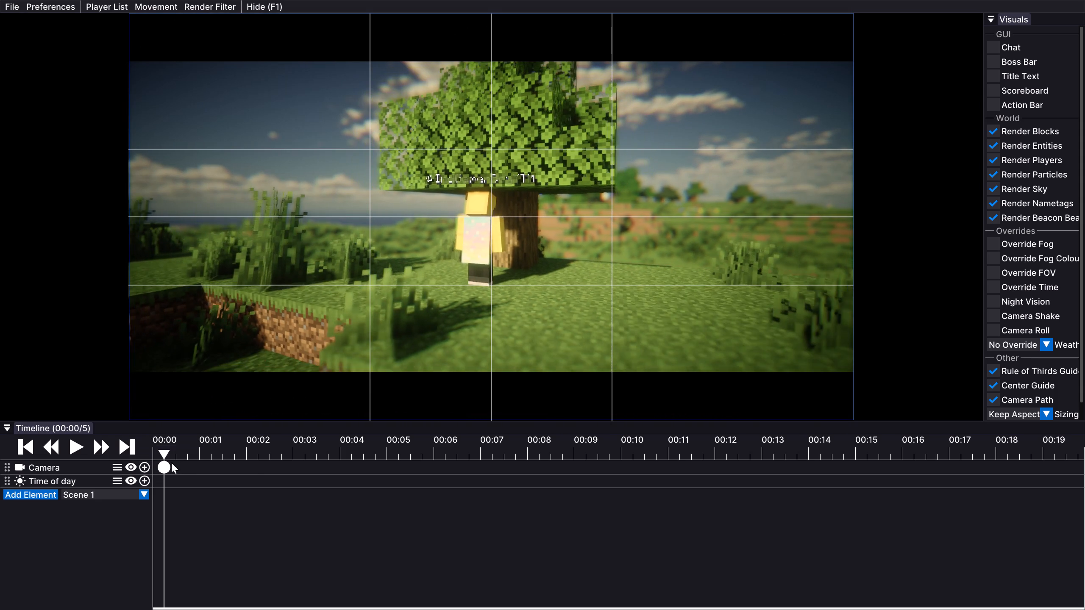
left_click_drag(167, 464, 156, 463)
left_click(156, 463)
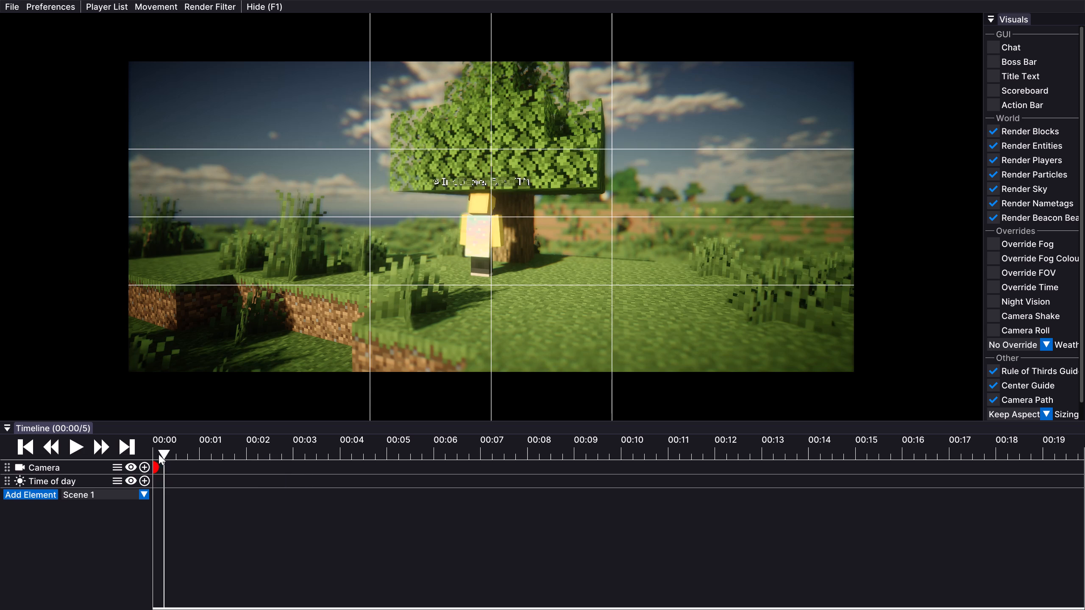
Play the replay from the start of the timeline to about 2 seconds.
left_click_drag(158, 454, 143, 452)
left_click(81, 444)
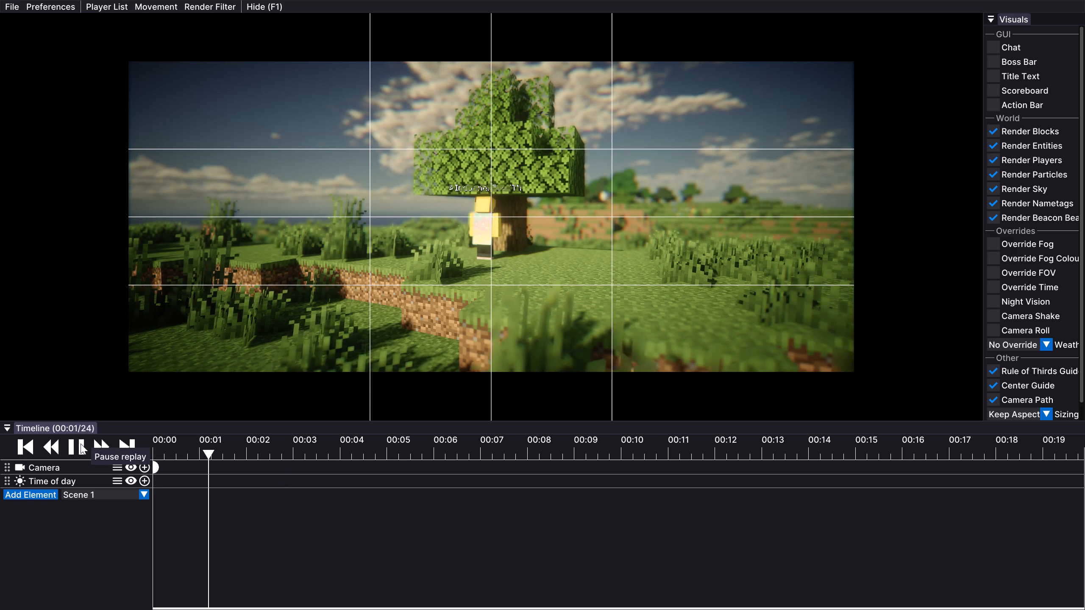
left_click(81, 444)
Fly the camera around the tree to frame the player's face beside the trunk, with the grassy ledge in the foreground.
key("Up")
key("Up")
key("Up")
key("Up")
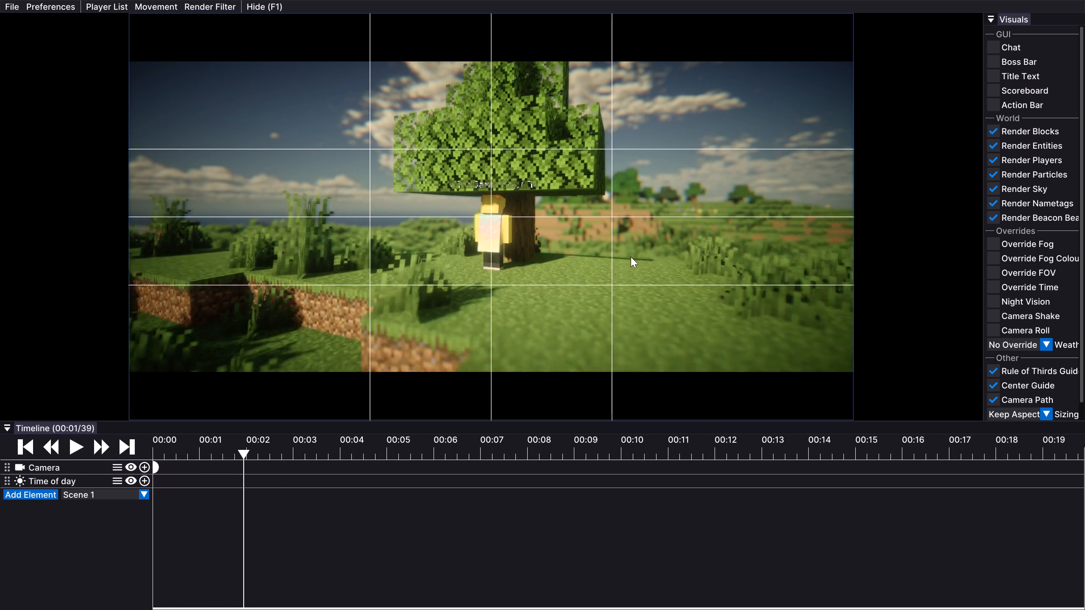
key("Up")
right_click(499, 228)
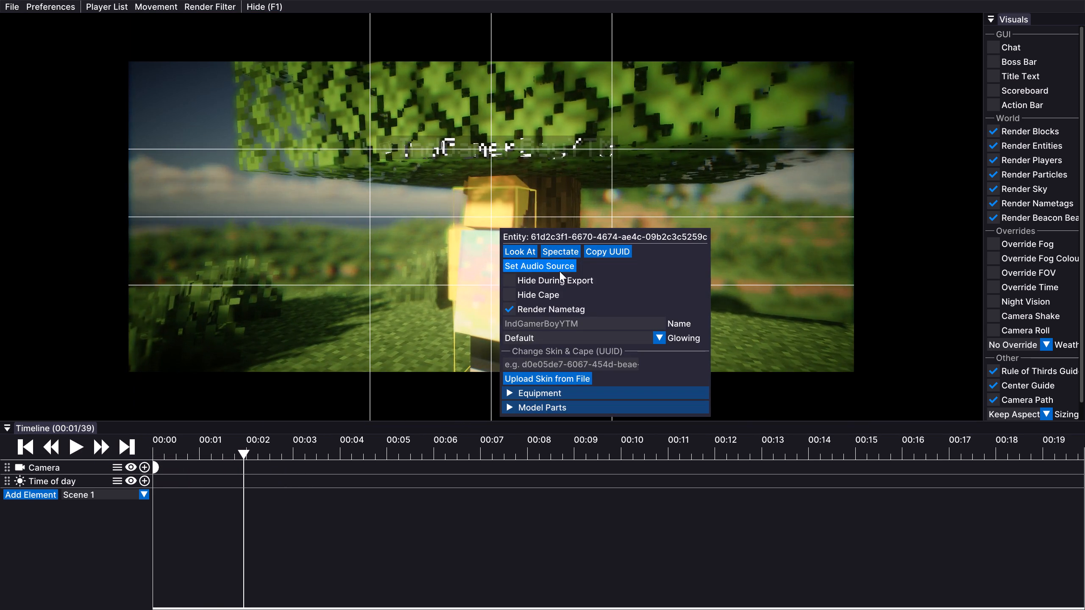
left_click(620, 210)
key("Right")
left_click_drag(711, 236, 542, 305)
key("Up")
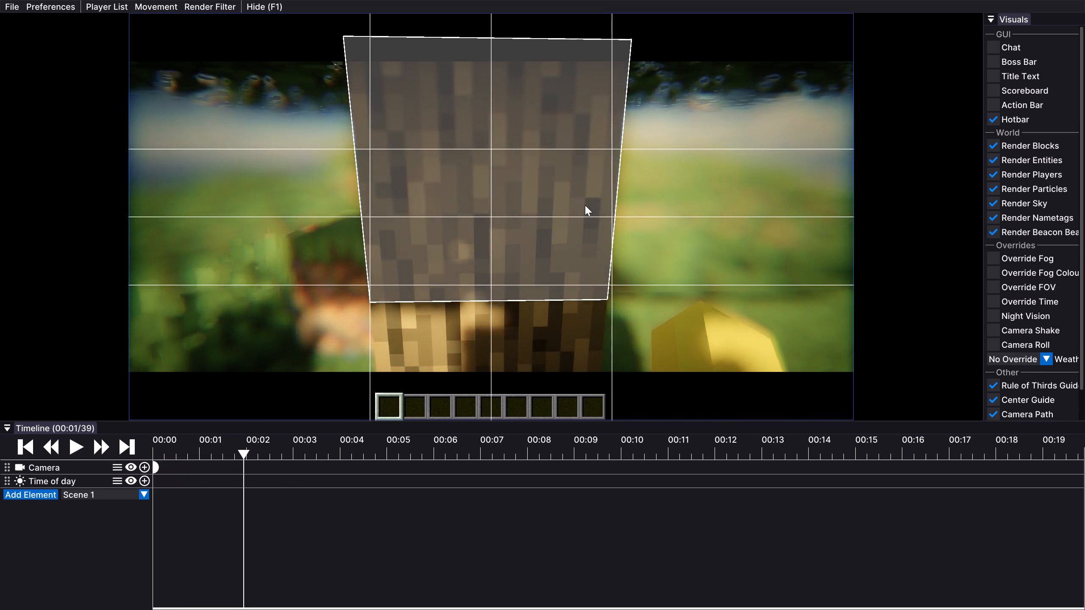
key("Right")
left_click_drag(638, 200, 542, 305)
key("Right")
key("Up")
key("Right")
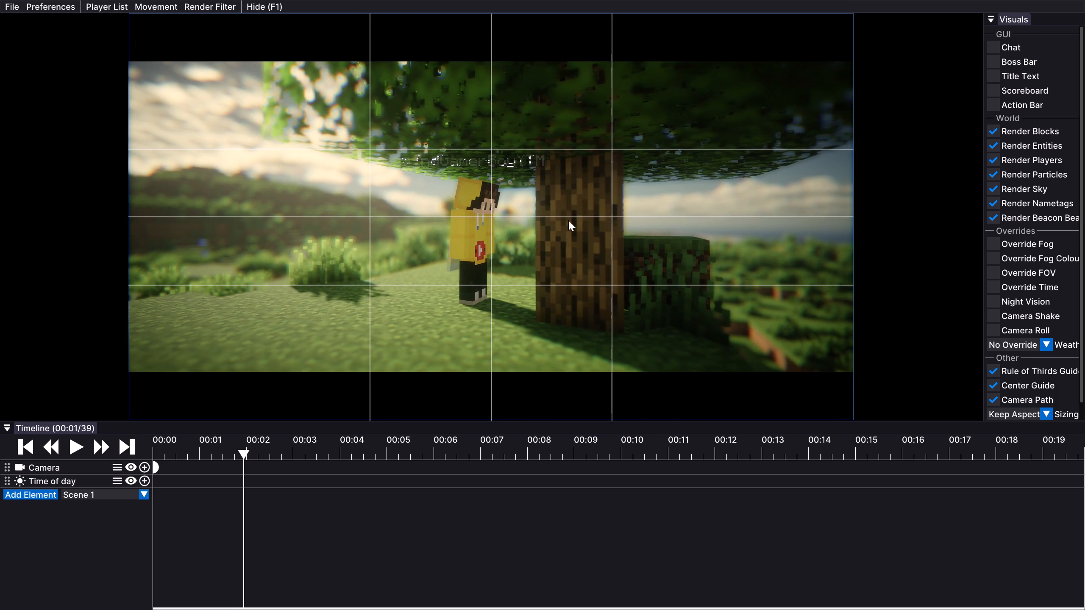
key("Right")
left_click_drag(604, 237, 542, 305)
key("Down")
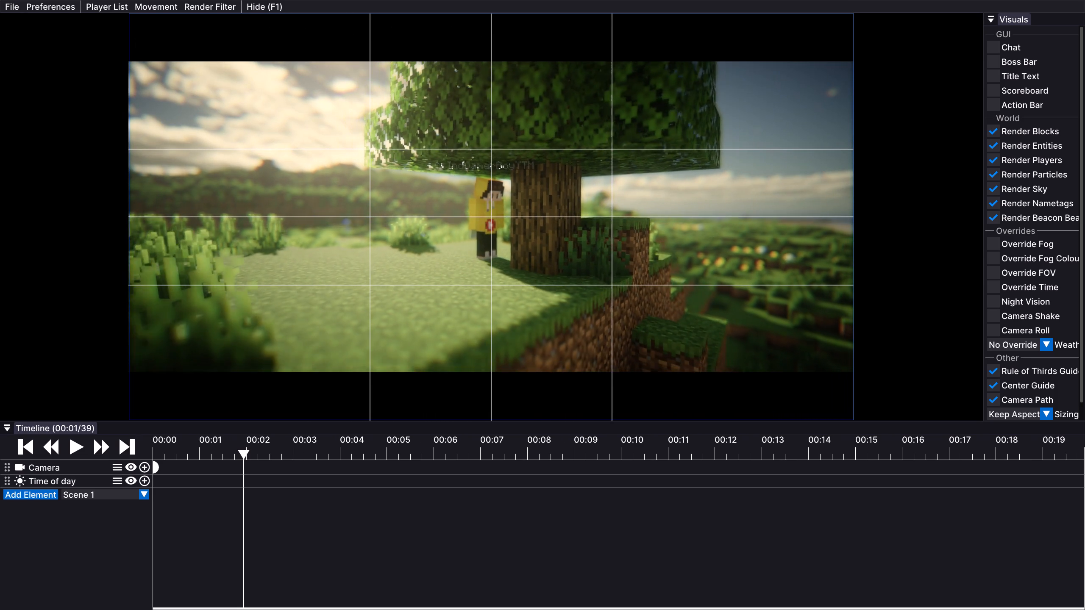
left_click_drag(542, 305, 542, 305)
right_click(491, 216)
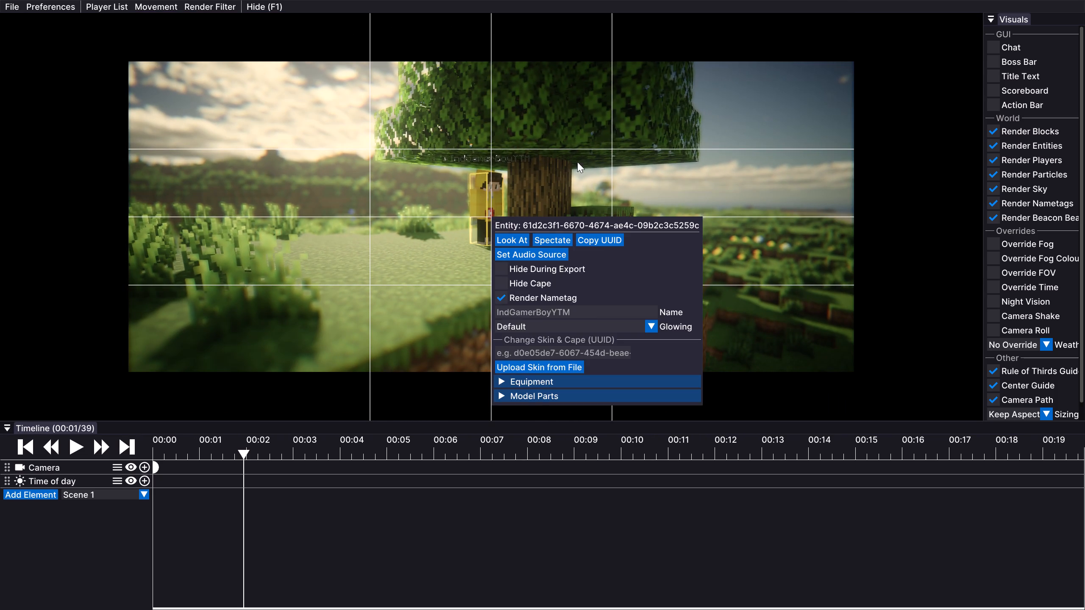
left_click(586, 159)
Set Derivative Main to Release and its version to 2.0.0 in the shader pack settings, and apply the changes.
key("Escape")
left_click(437, 244)
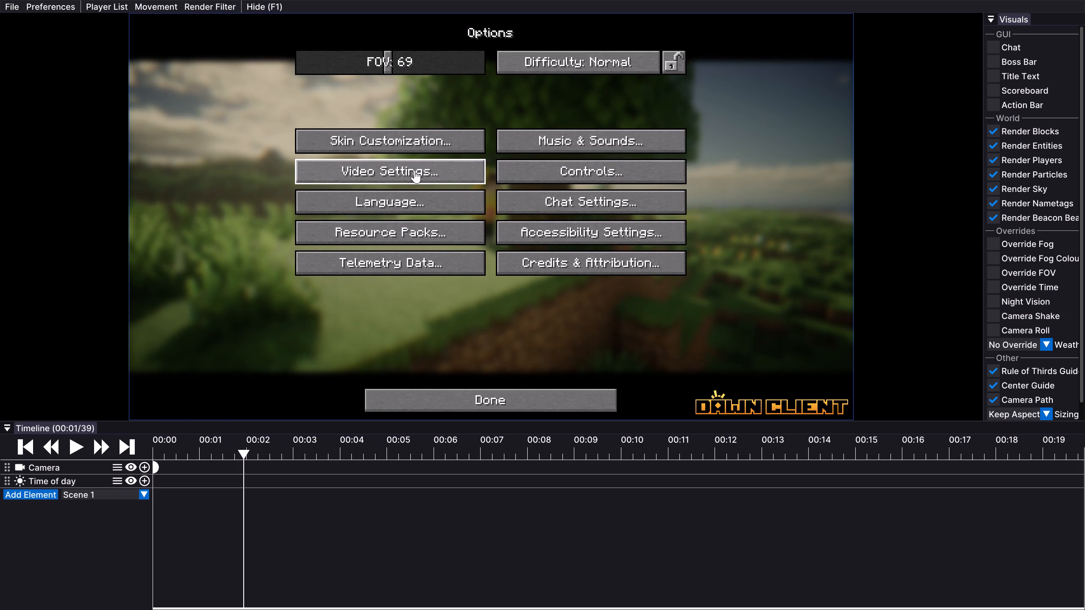
left_click(415, 170)
left_click(239, 278)
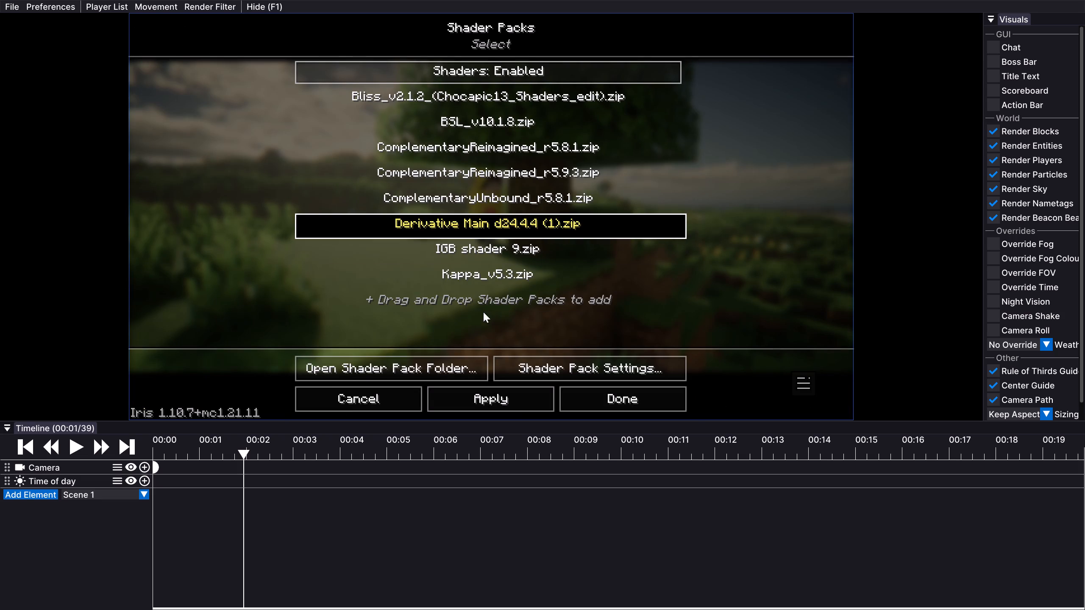
left_click(407, 376)
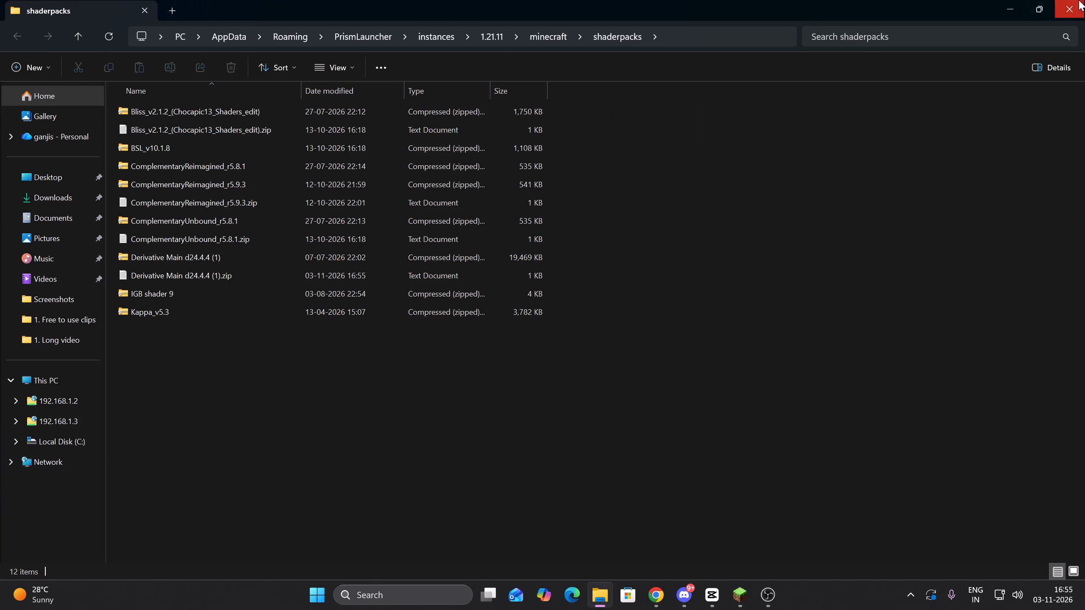
left_click(1079, 0)
left_click(583, 368)
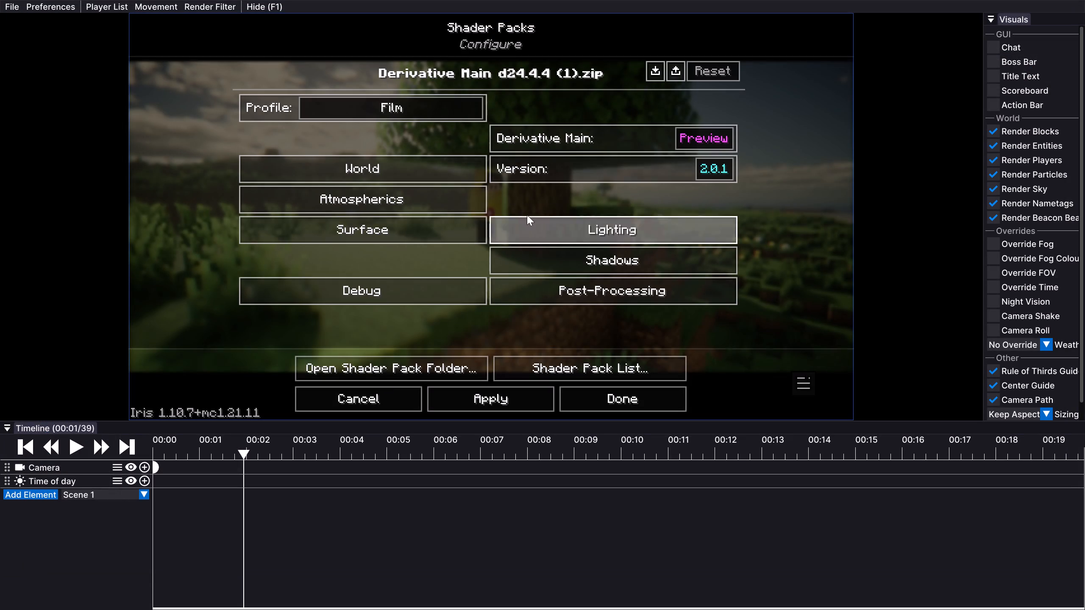
left_click(614, 138)
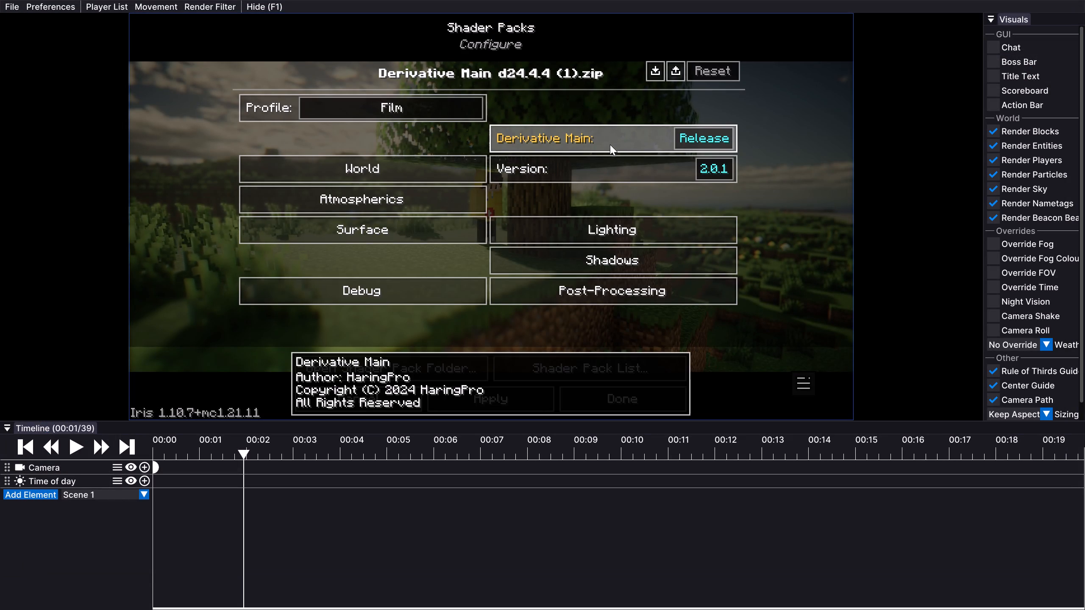
left_click(614, 182)
double_click(614, 182)
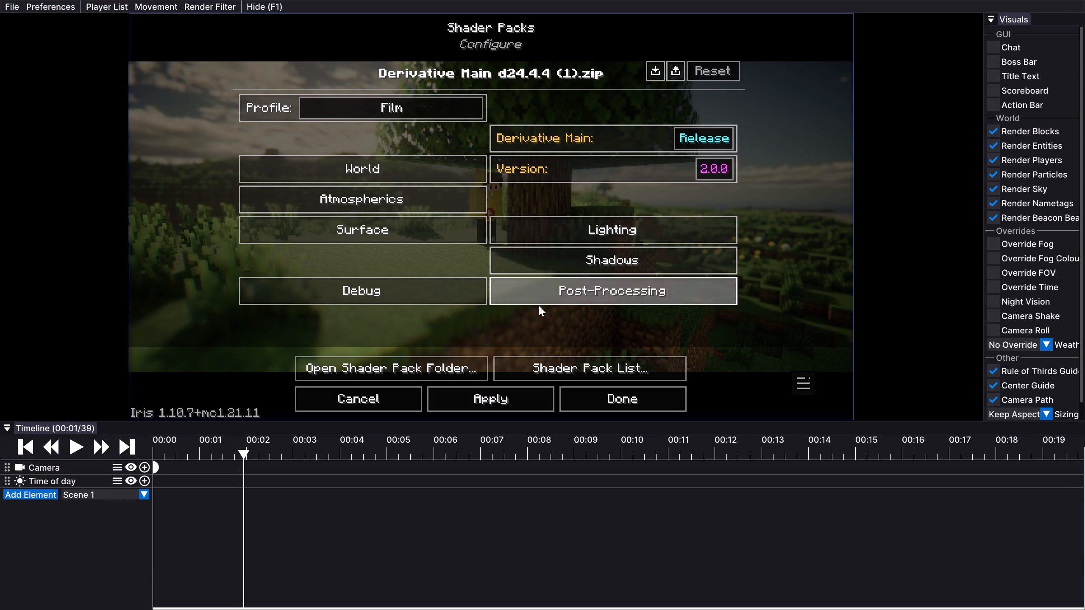
left_click(510, 399)
left_click(615, 416)
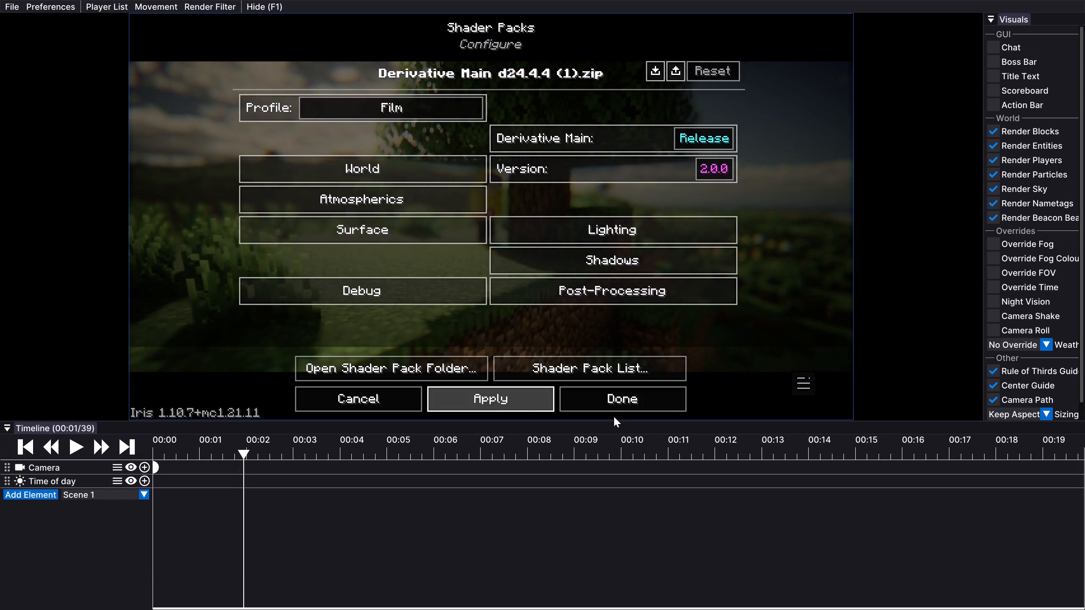
left_click(615, 401)
key("Escape")
key("Escape")
key("Escape")
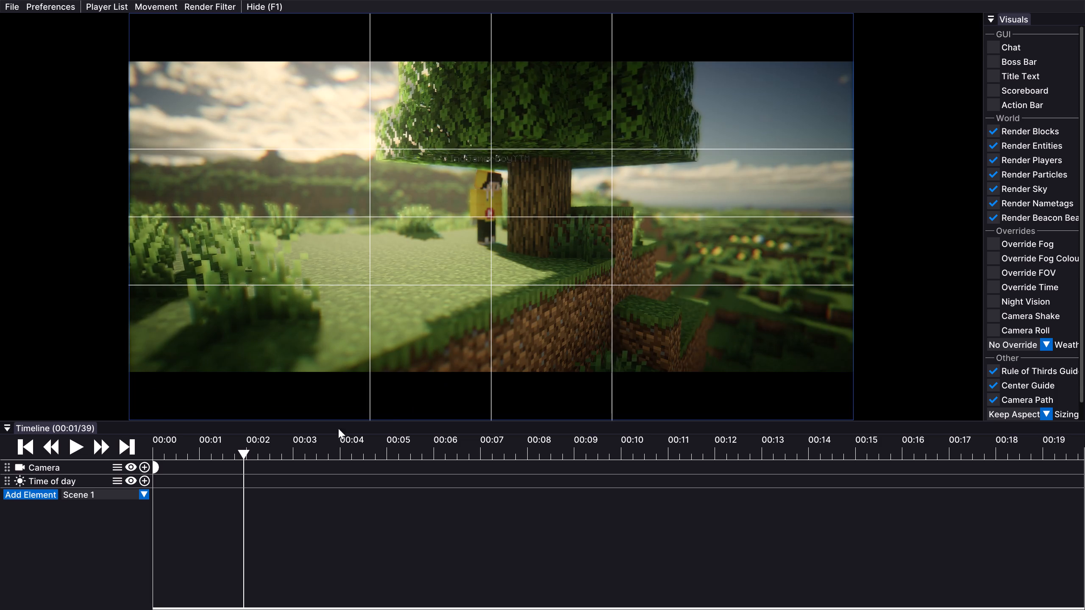
Play the replay to nearly 5 seconds, frame the player and whole trunk from farther back, and add a camera keyframe.
key("Up")
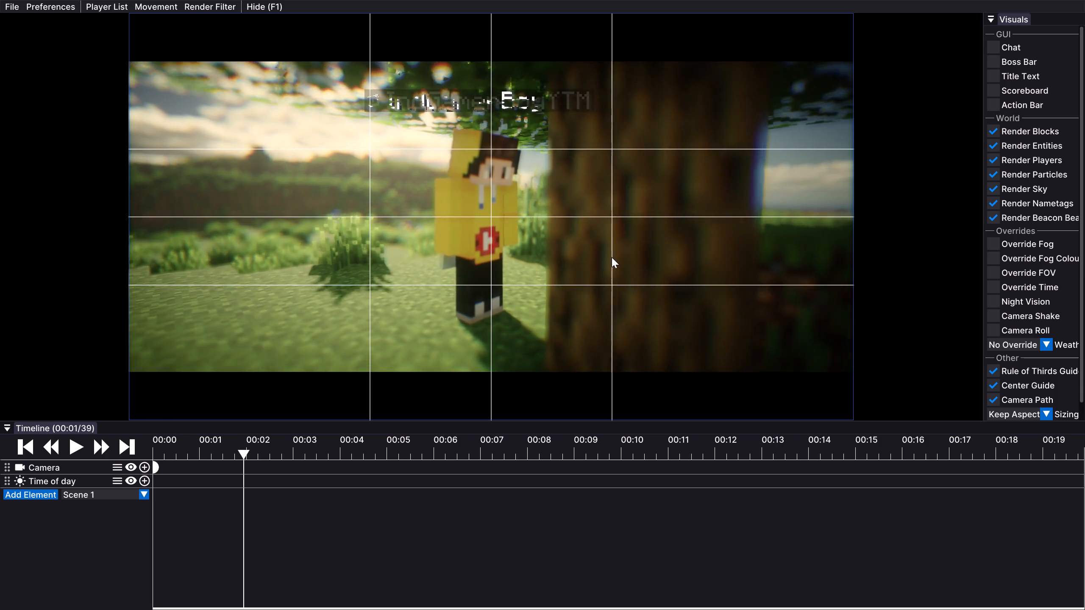
key("Down")
left_click_drag(656, 248, 542, 305, "ctrl")
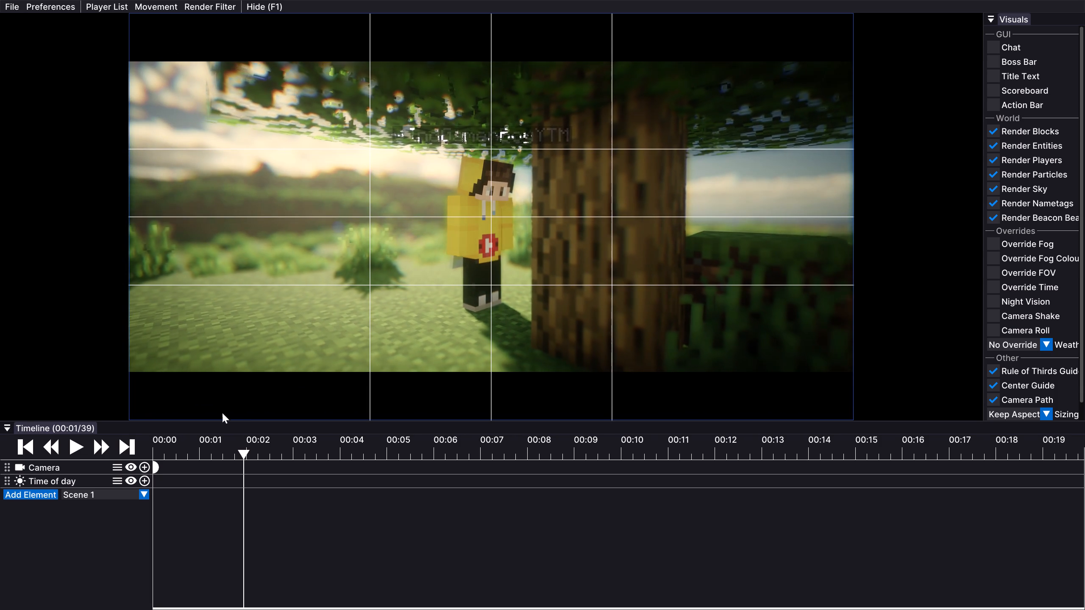
left_click(80, 448)
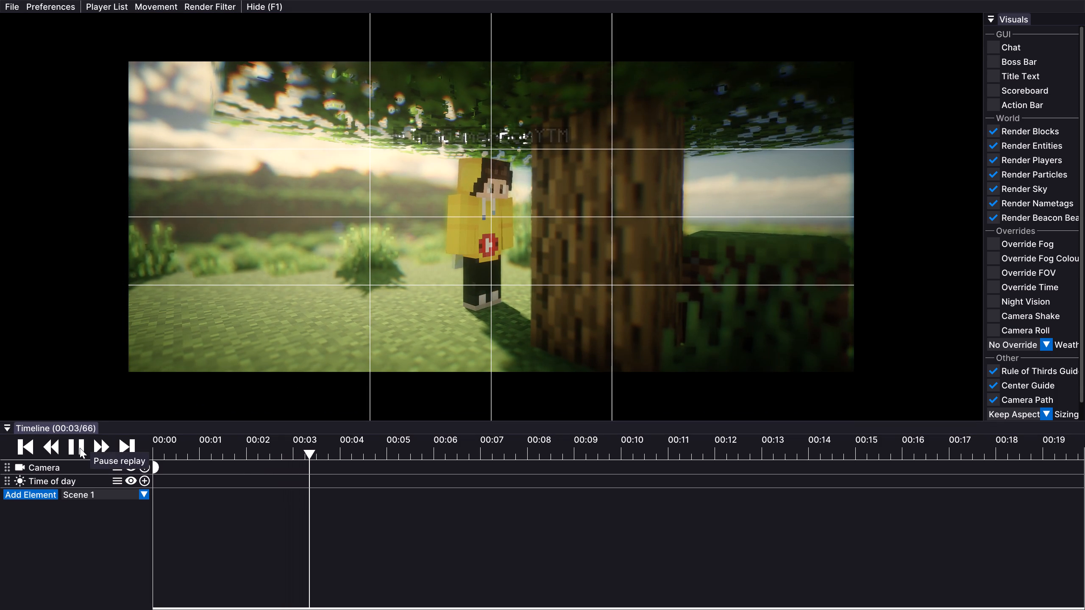
left_click(80, 448)
key("Down")
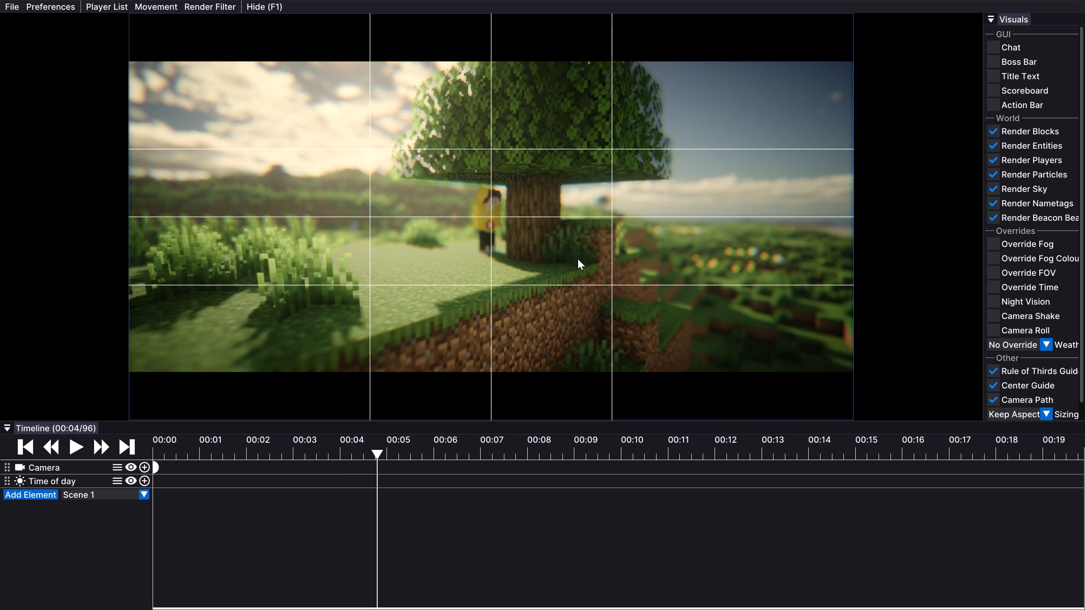
key("Up")
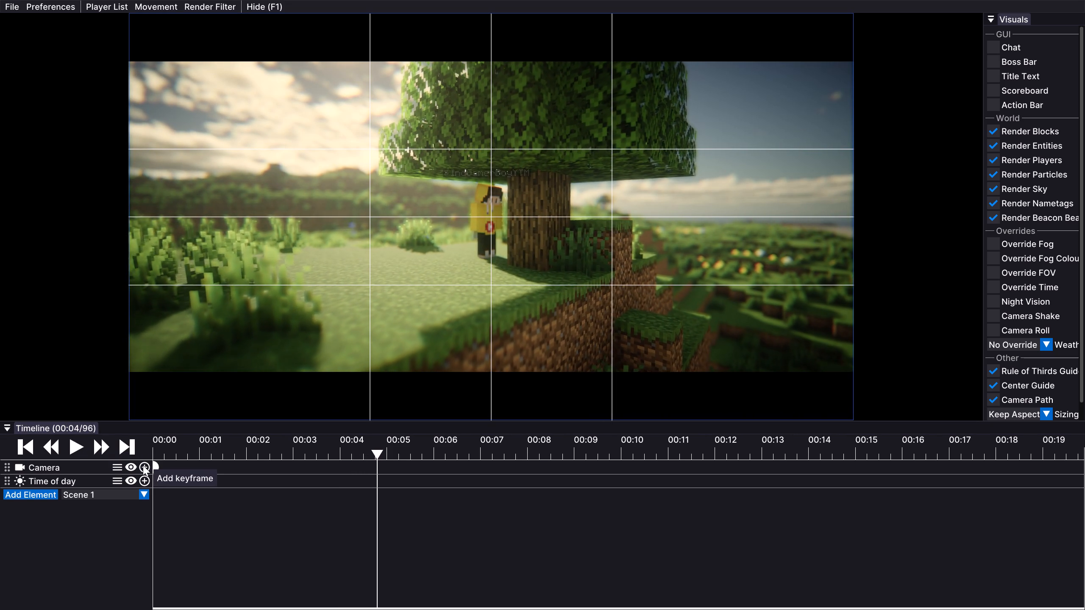
left_click(143, 465)
Delete the camera keyframe at the start of the timeline.
left_click_drag(169, 474, 147, 454)
key("Delete")
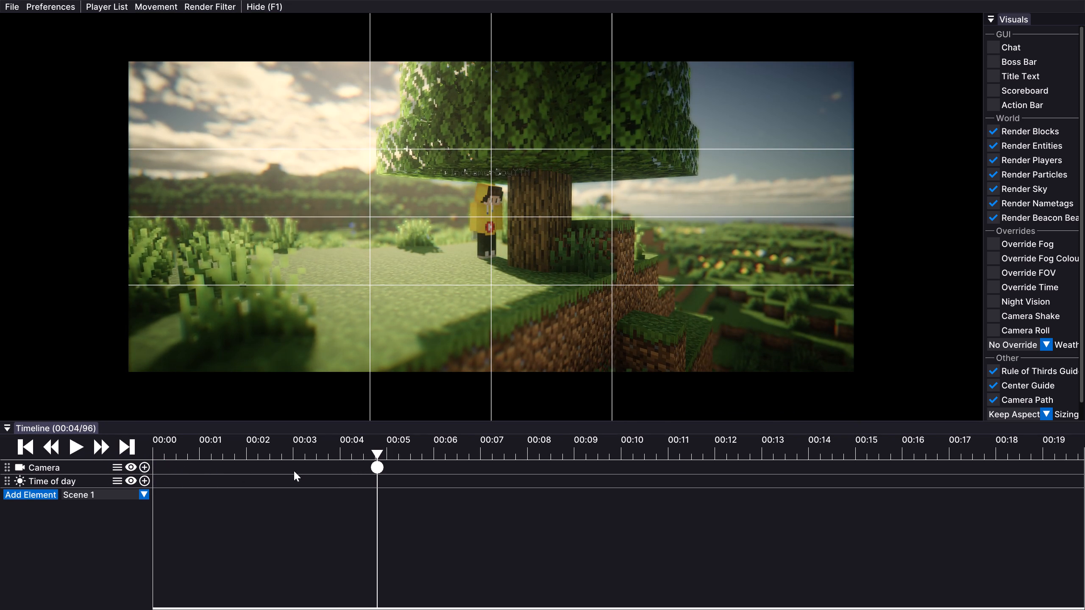
Play the replay to about 6.5 seconds and add another camera keyframe with the same framing.
left_click(76, 447)
left_click(76, 447)
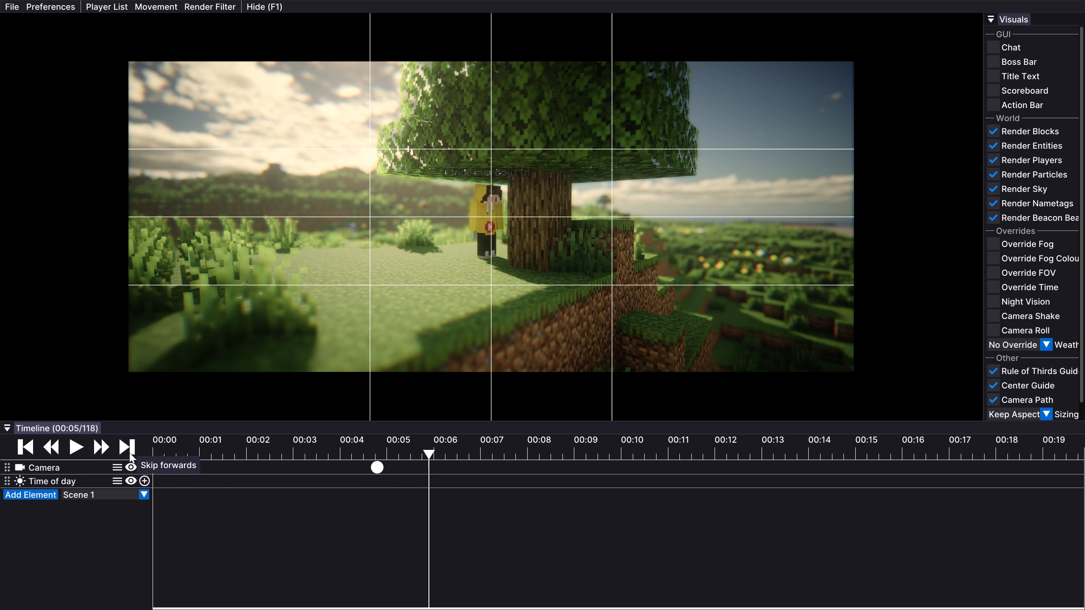
left_click(79, 443)
left_click(79, 443)
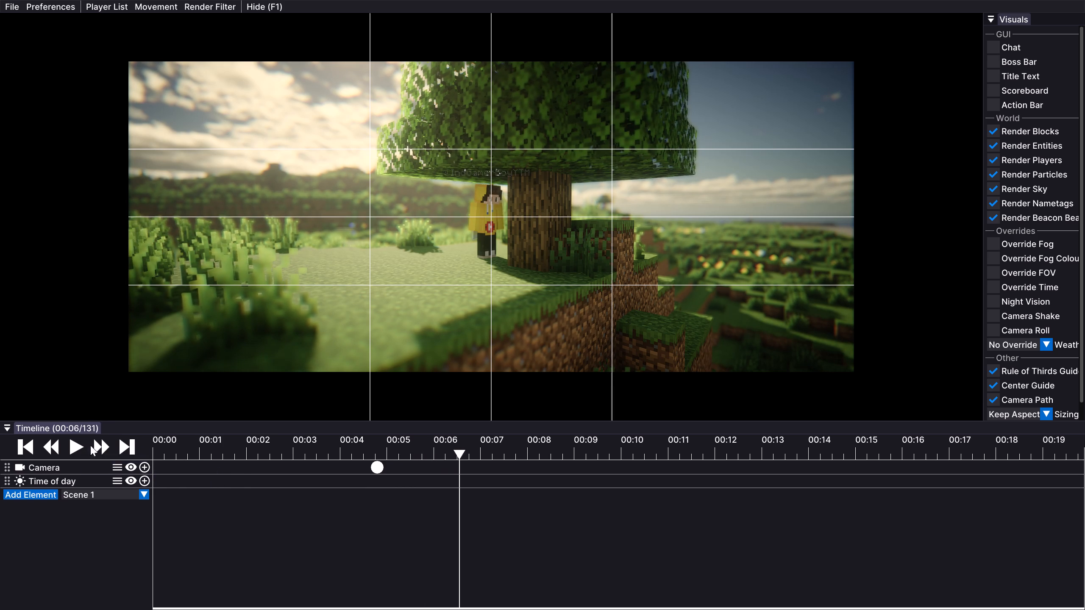
left_click(145, 466)
Play the replay to about 8.2 seconds, move the camera in close to the player beside the trunk, and add a camera keyframe.
left_click(74, 446)
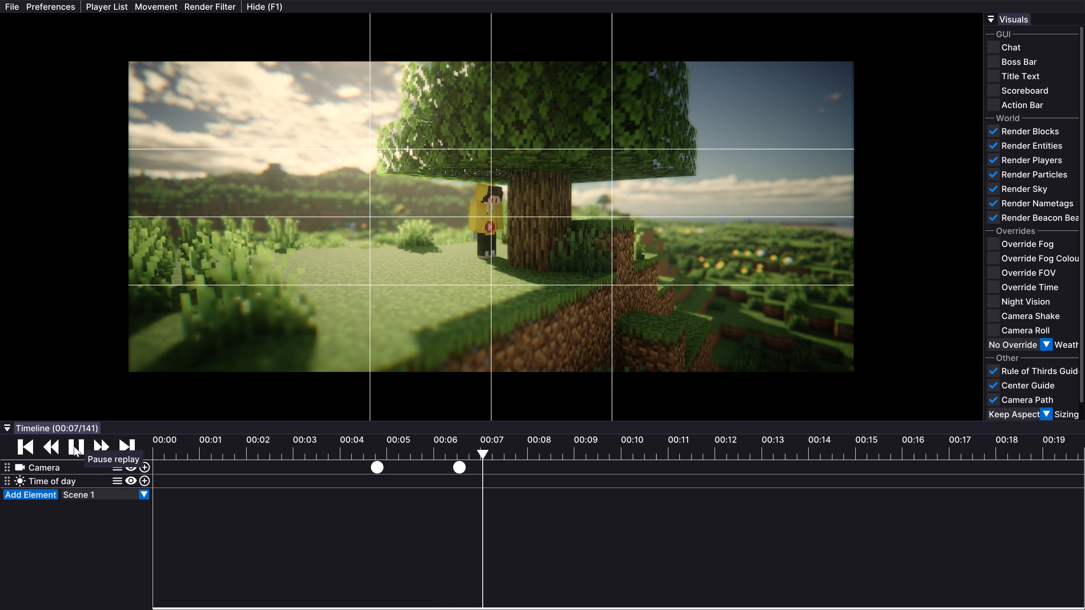
left_click(74, 446)
key("Up")
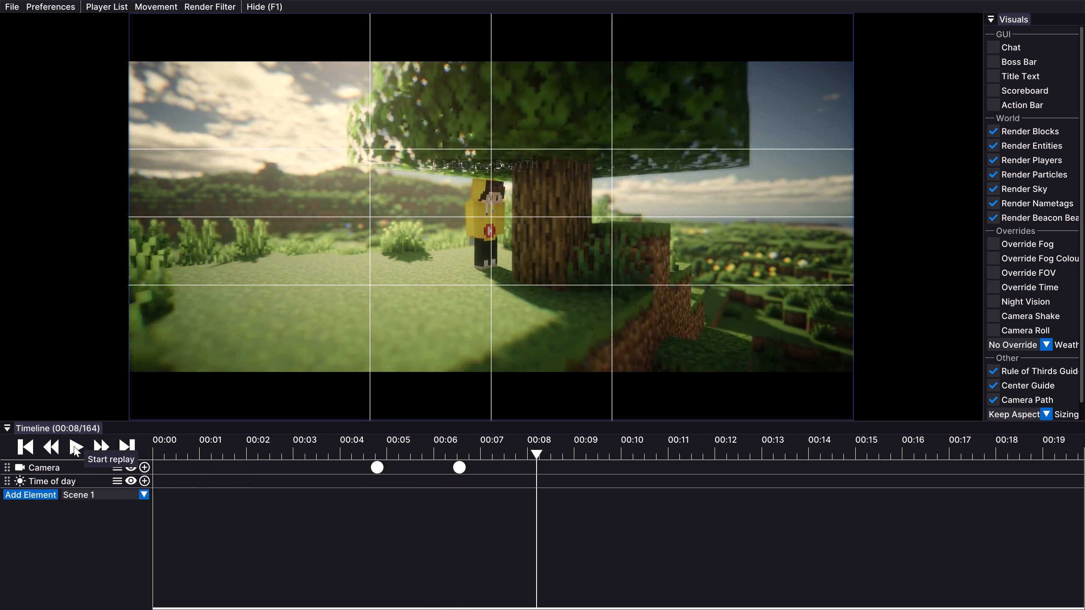
key("Up")
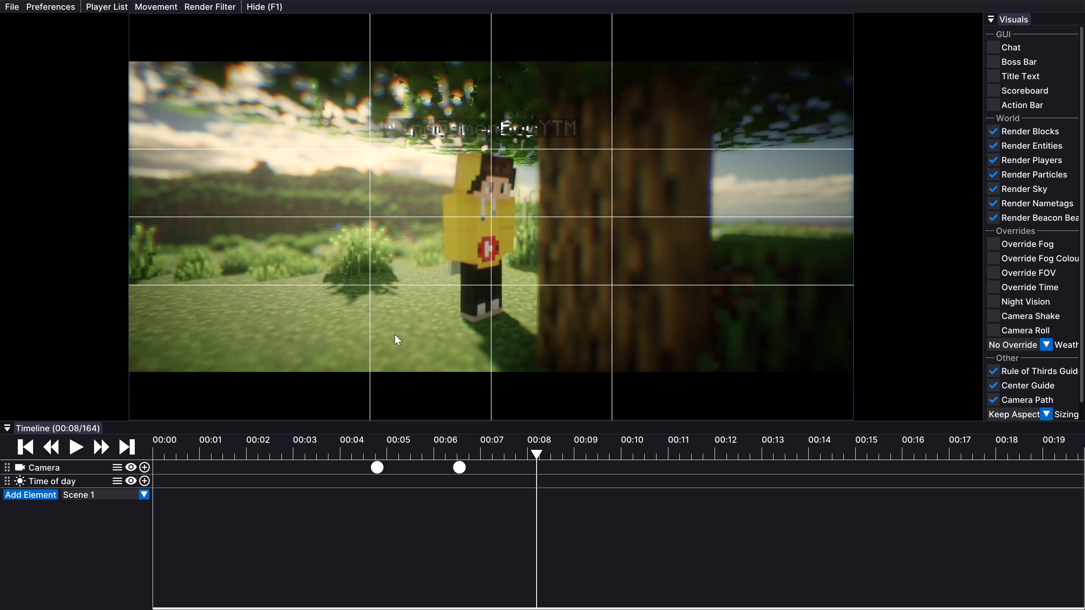
right_click(483, 262)
left_click(540, 202)
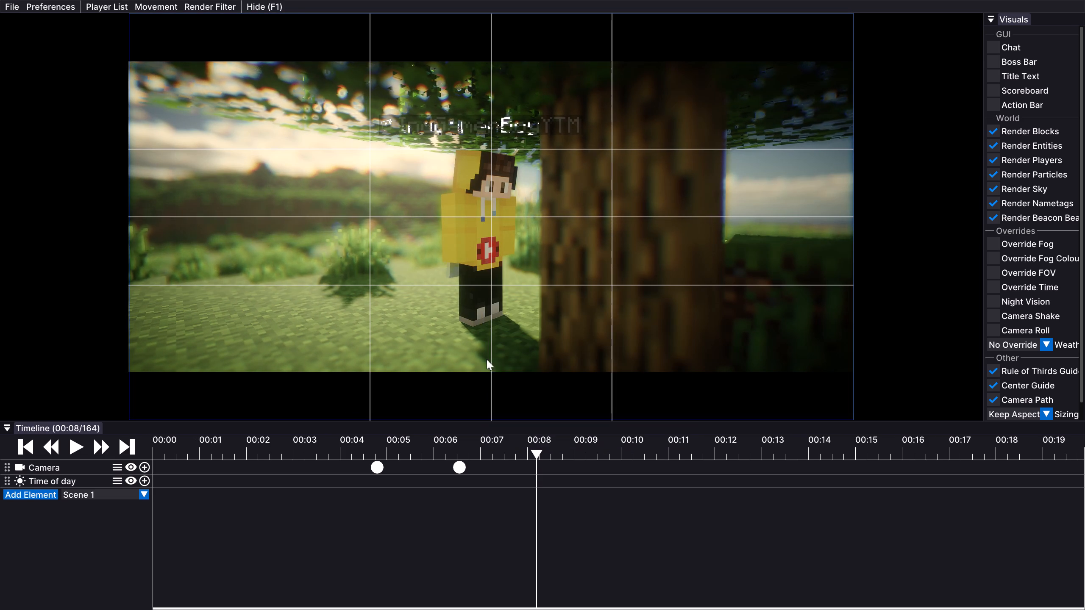
left_click(144, 463)
Preview the camera move by playing the replay from about 4.5 seconds, just before the first keyframe.
left_click(454, 453)
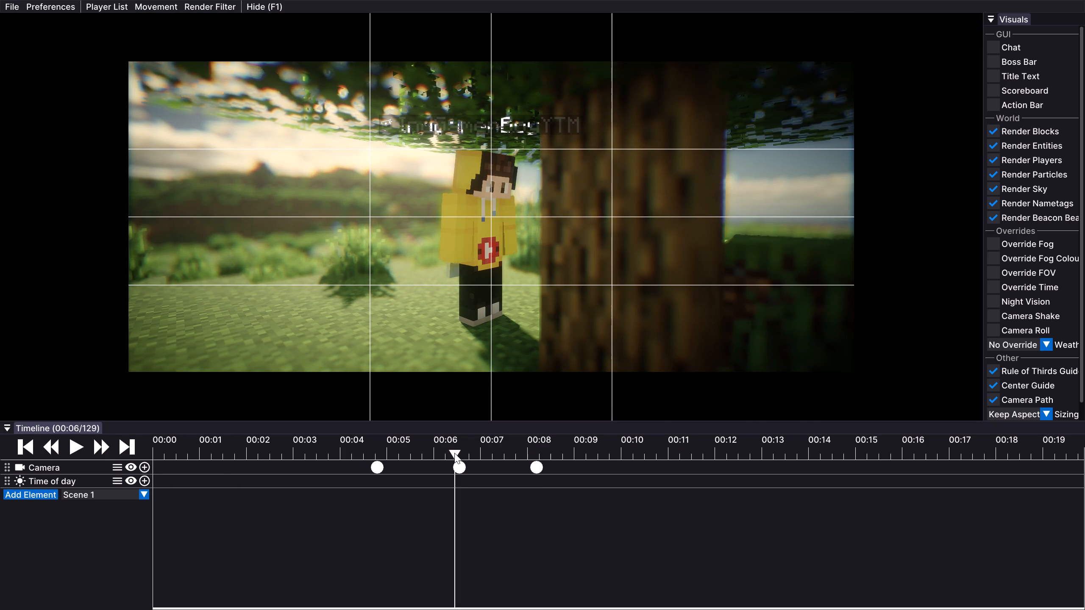
left_click_drag(454, 453, 367, 458)
left_click(84, 445)
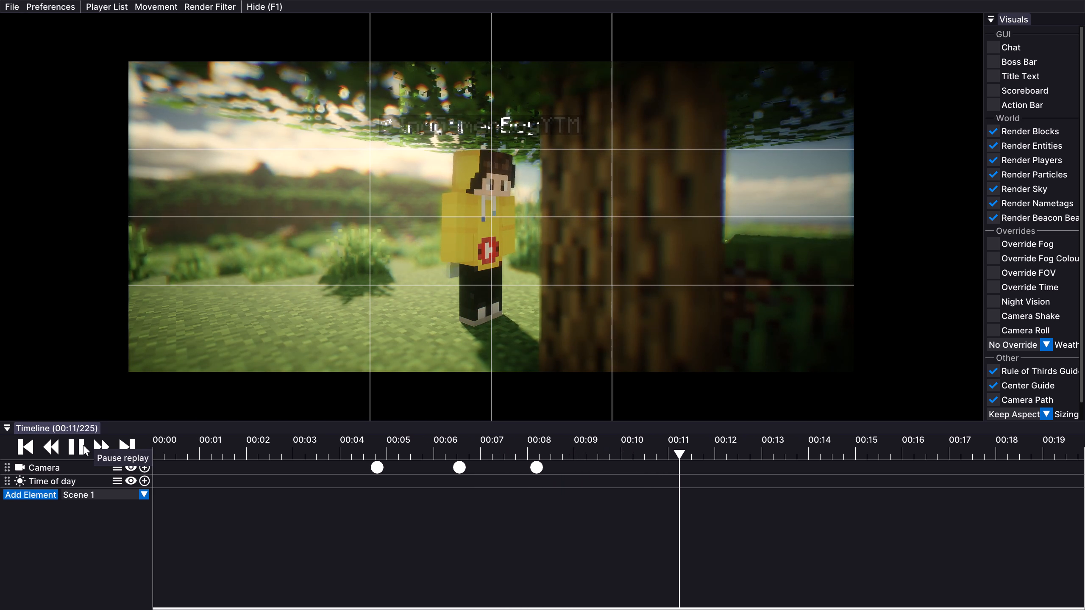
left_click(83, 445)
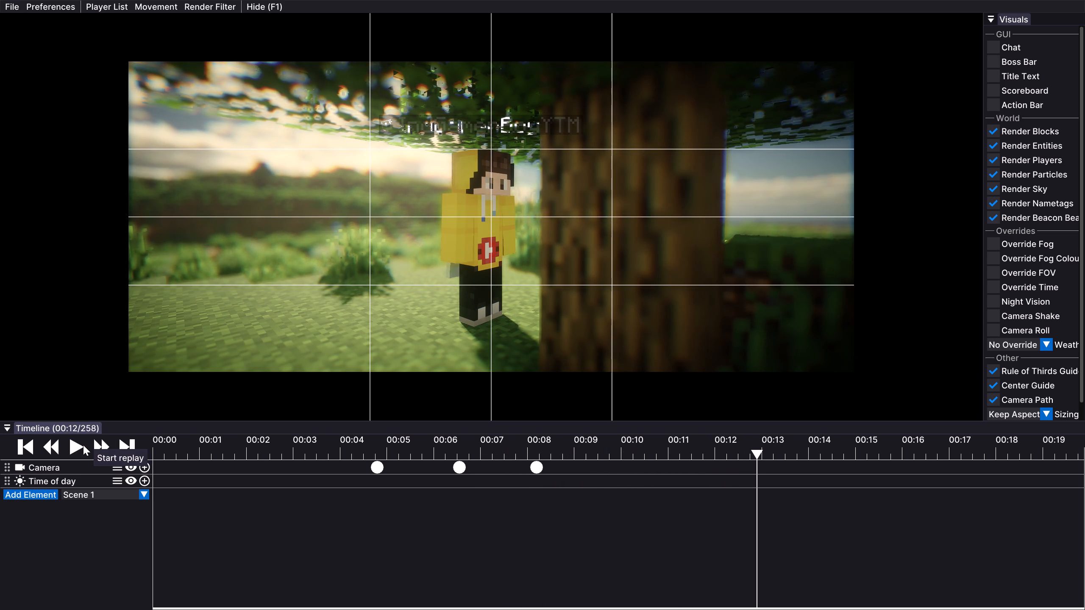
Switch the Derivative Main shader pack's profile to Survival, apply it, and return to the replay.
key("Escape")
left_click(442, 237)
left_click(408, 166)
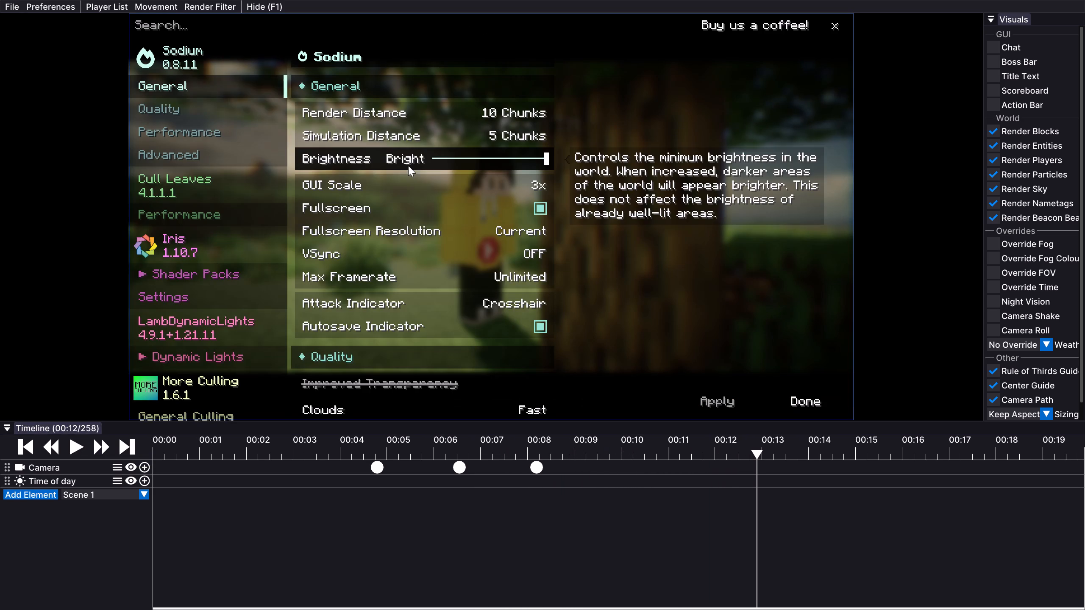
scroll(223, 252, "down", 1)
left_click(217, 253)
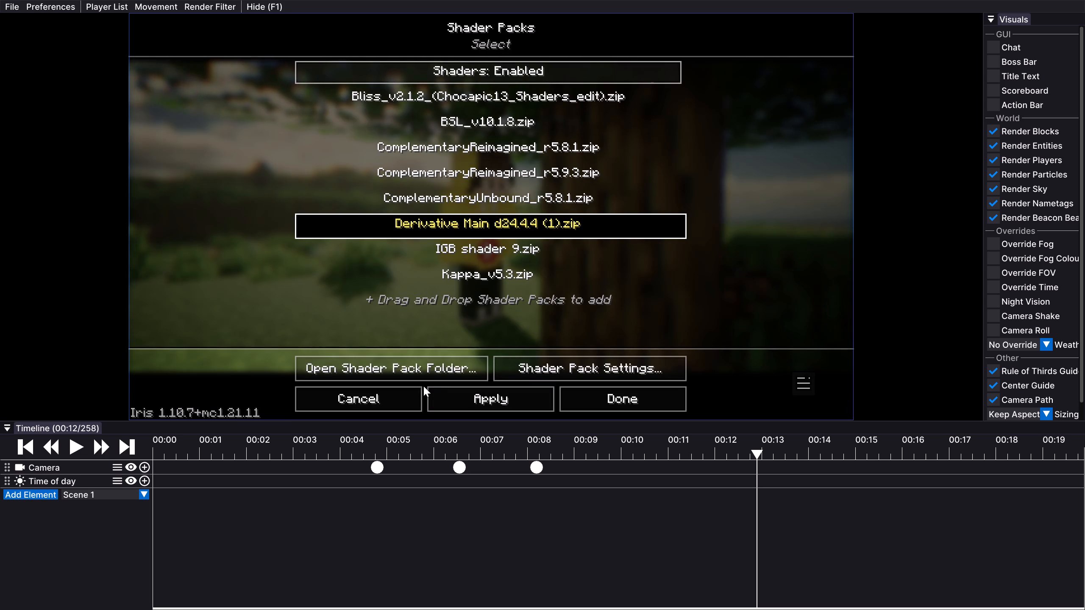
left_click(430, 369)
left_click(1084, 0)
left_click(664, 364)
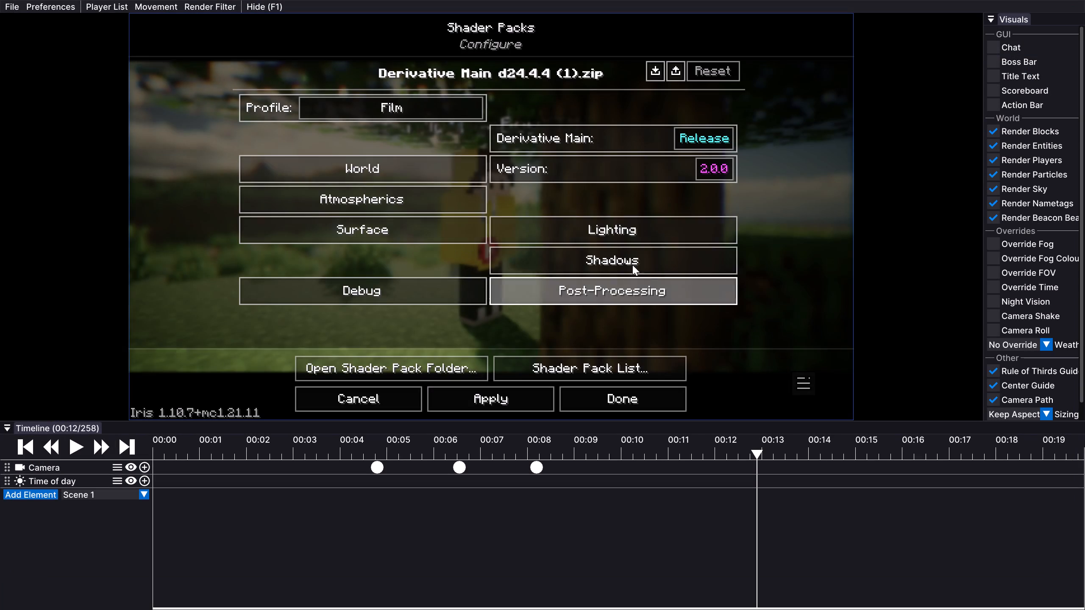
left_click(420, 116)
left_click_drag(509, 400, 513, 400)
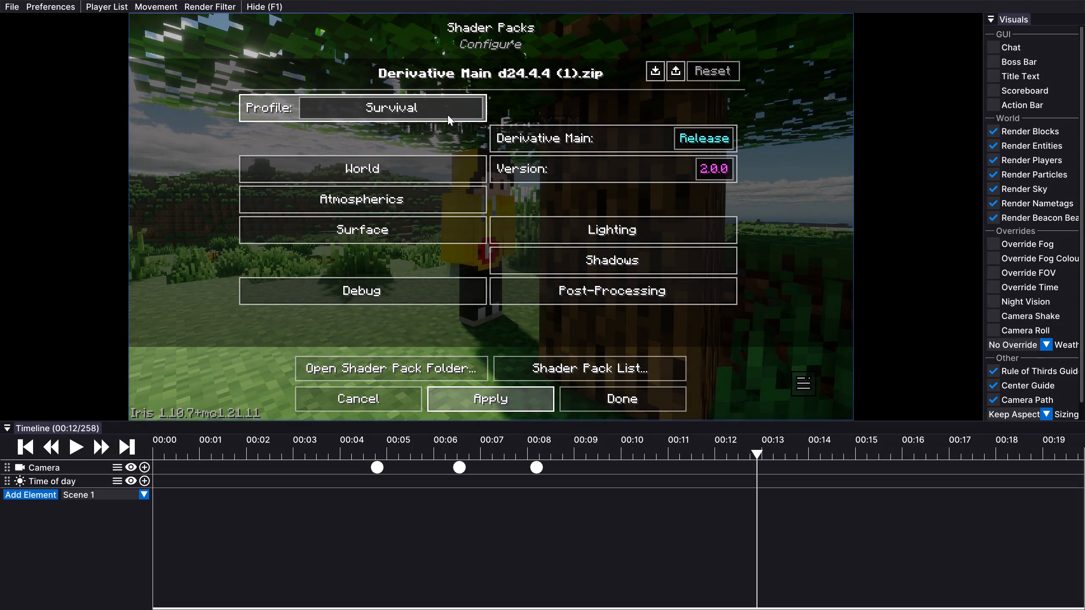
left_click(448, 115)
double_click(434, 106)
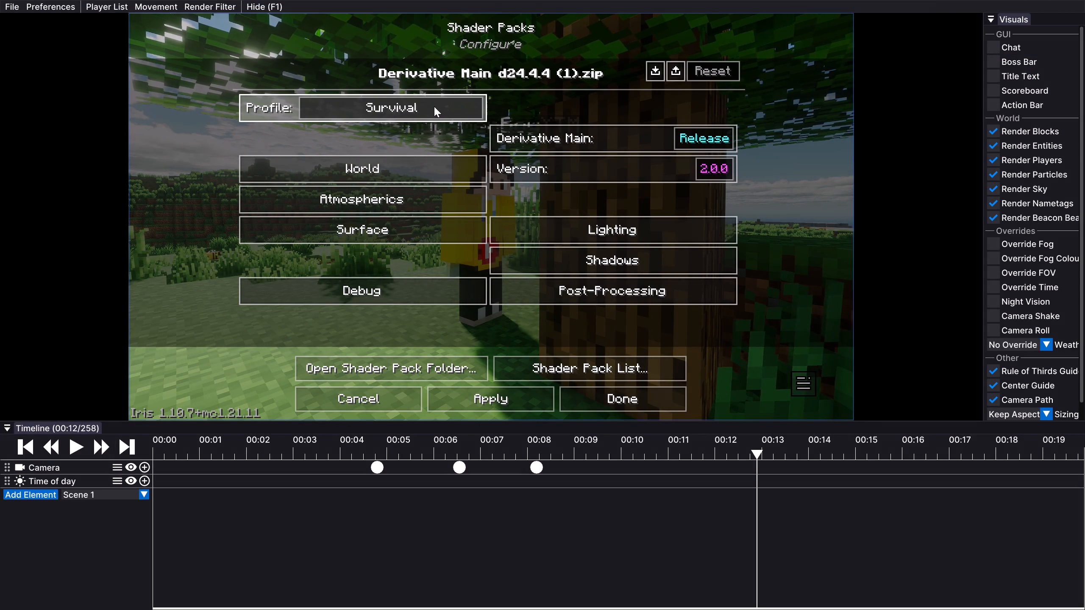
left_click(519, 404)
left_click(620, 400)
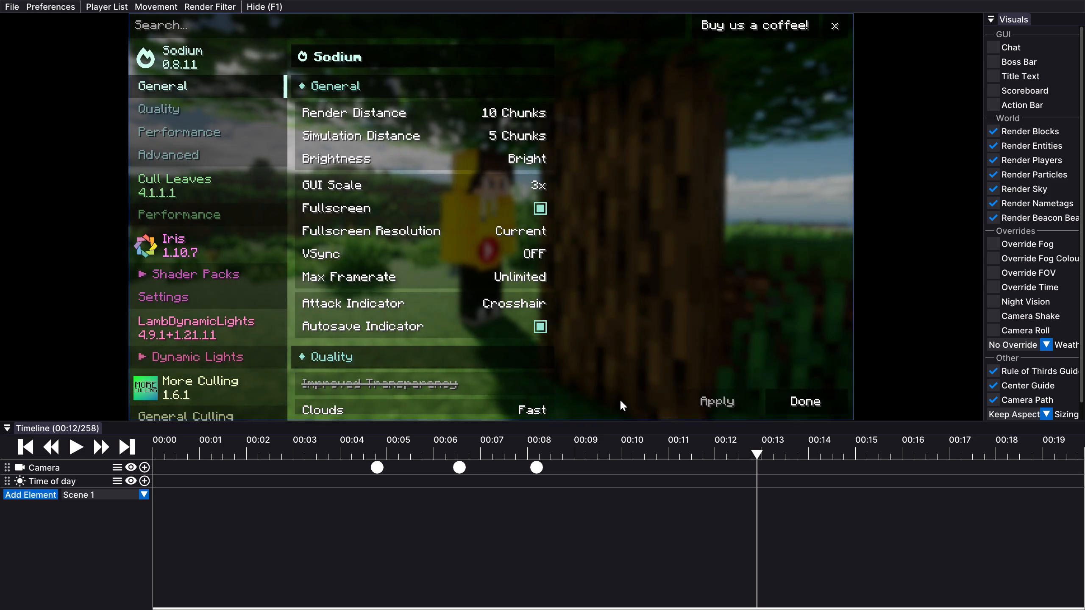
key("Escape")
key("Escape")
key("Escape")
Play the replay from about 5 to 10.5 seconds, move the camera closer to the player, and add a camera keyframe.
left_click(401, 443)
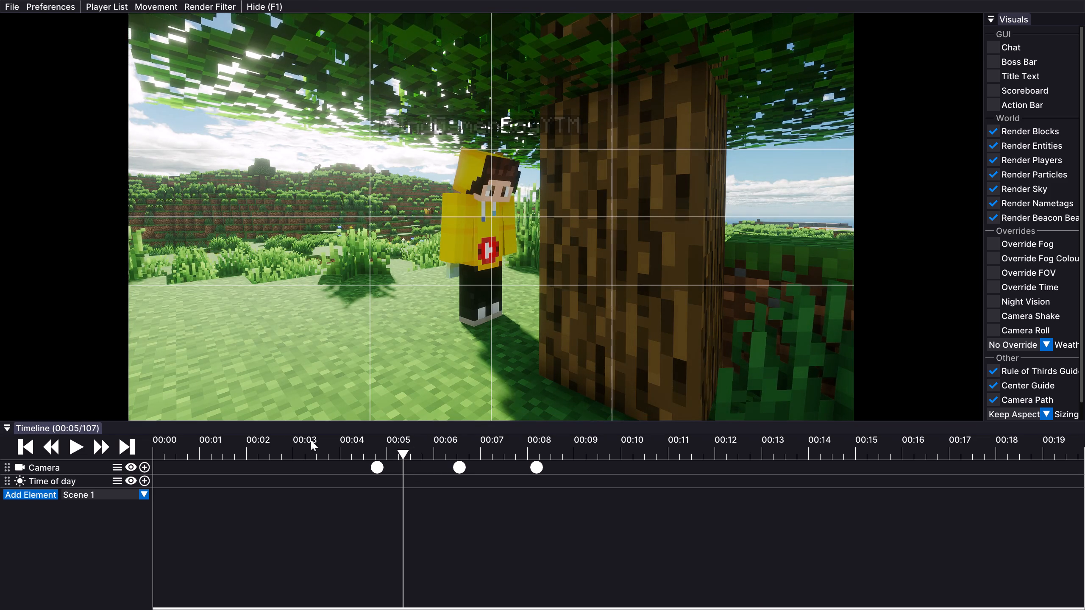
left_click_drag(85, 446, 80, 446)
left_click(83, 448)
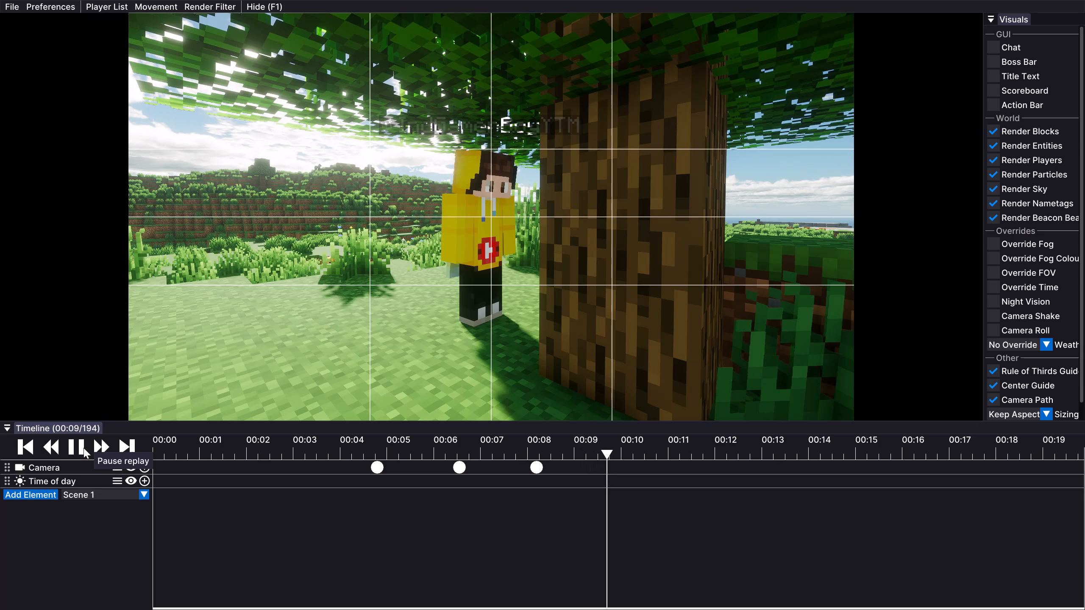
left_click(83, 448)
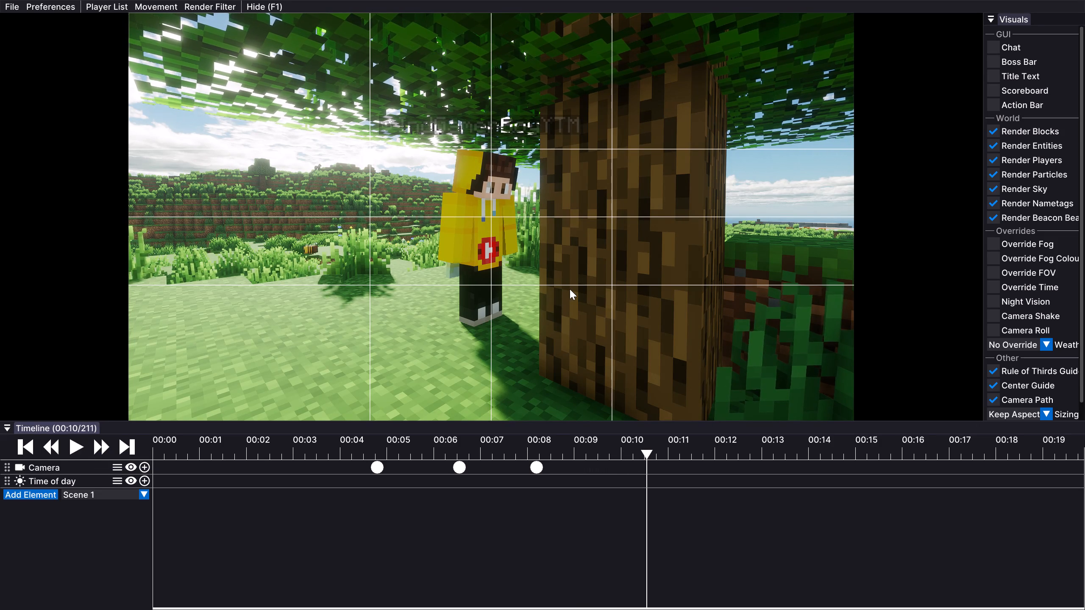
left_click_drag(713, 272, 542, 305)
key("Up")
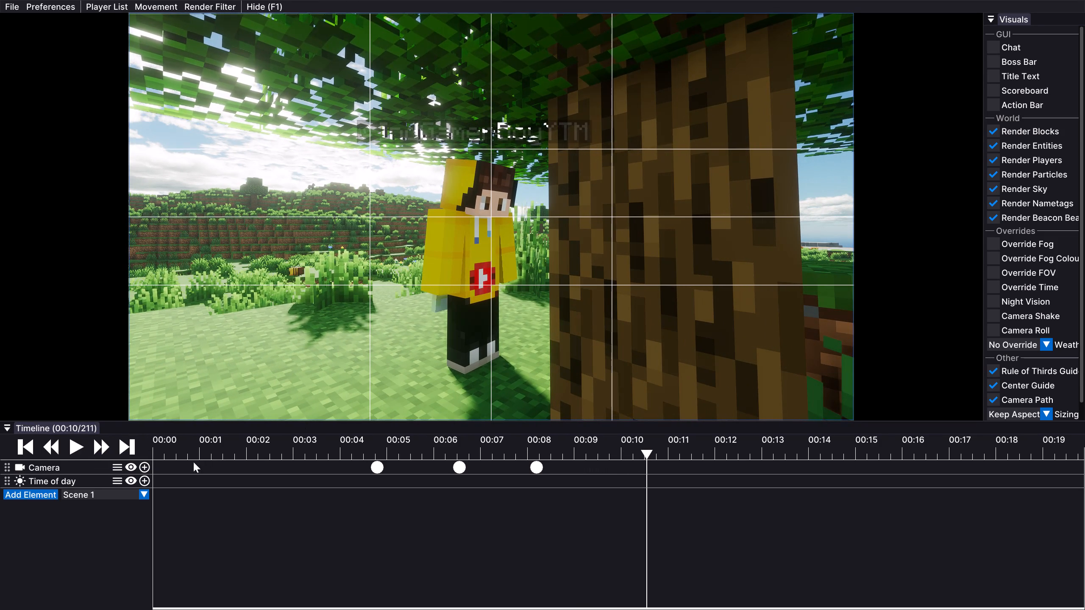
left_click(145, 462)
left_click(143, 468)
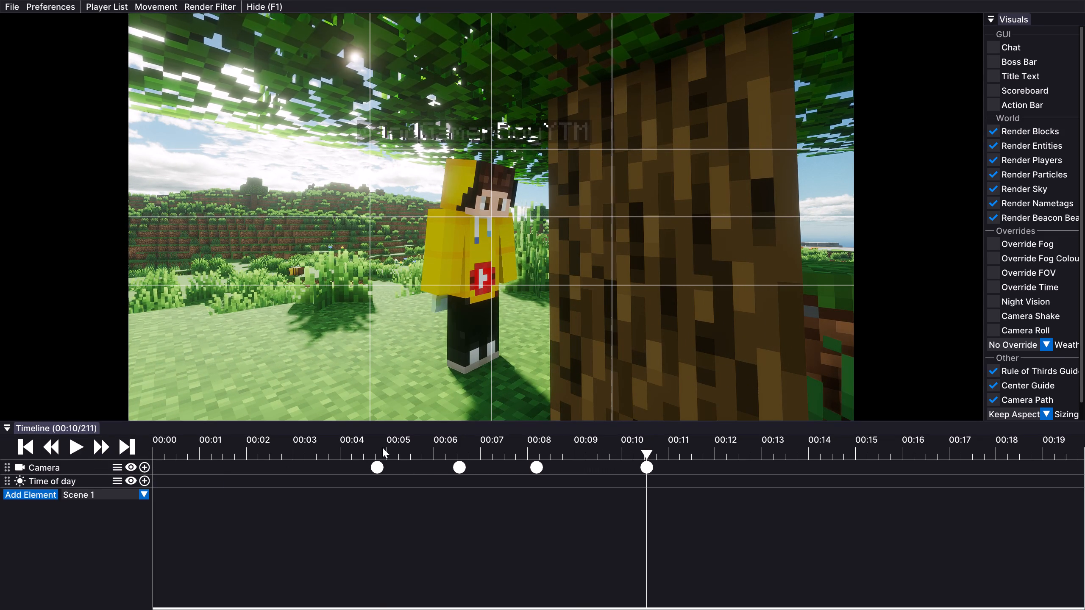
Play the replay from about 5 to 11 seconds and add another camera keyframe with the same close framing.
left_click(382, 447)
left_click(76, 446)
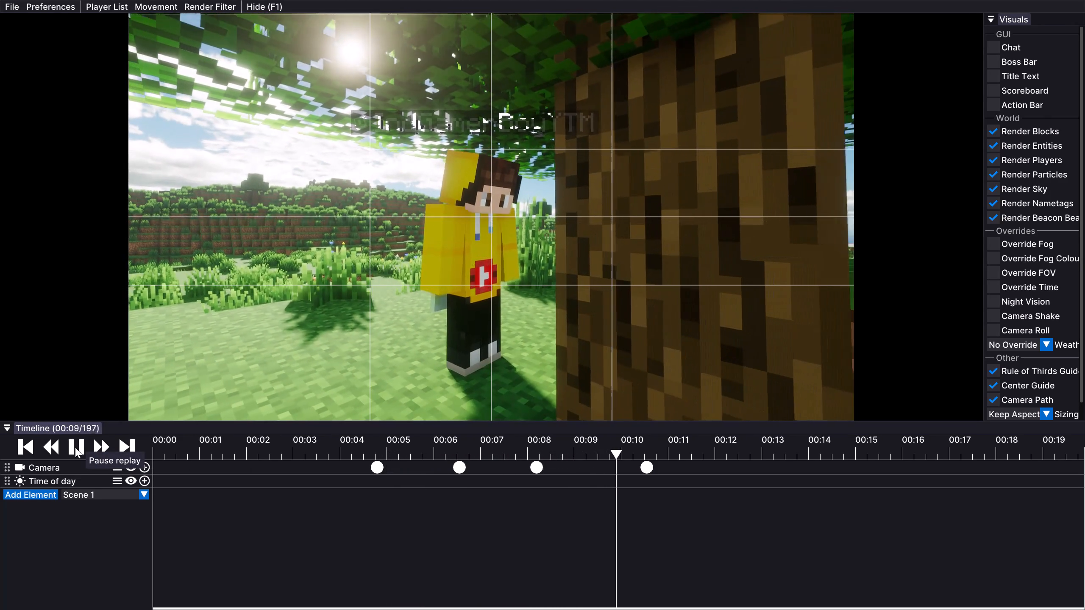
left_click(75, 447)
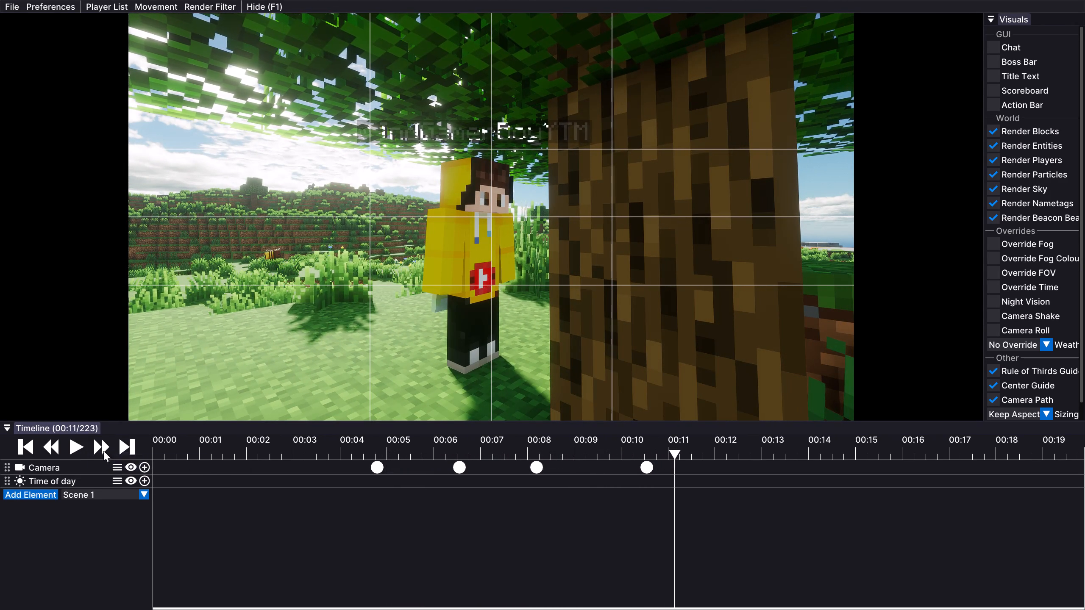
left_click(146, 469)
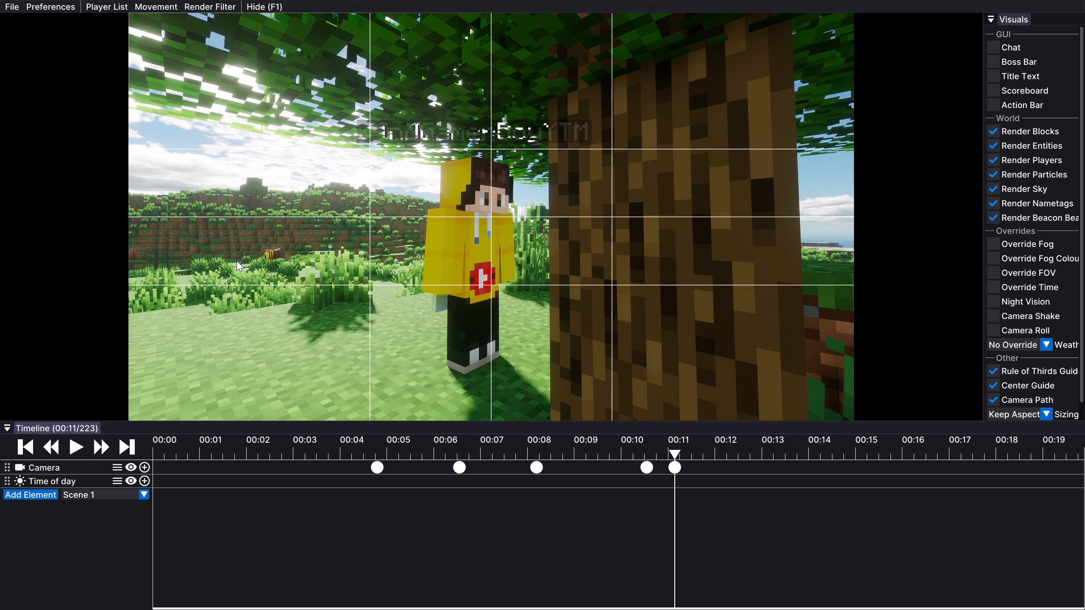
Export the replay shot as an MP4 video to the Videos folder, keeping the suggested file name and export settings.
left_click(3, 6)
left_click(30, 17)
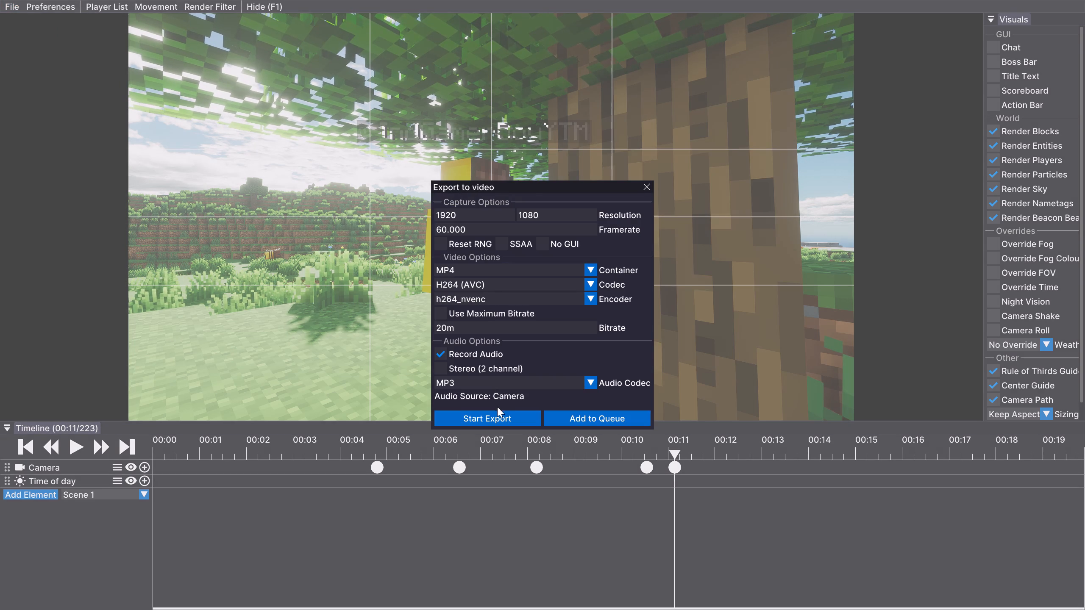
left_click(494, 416)
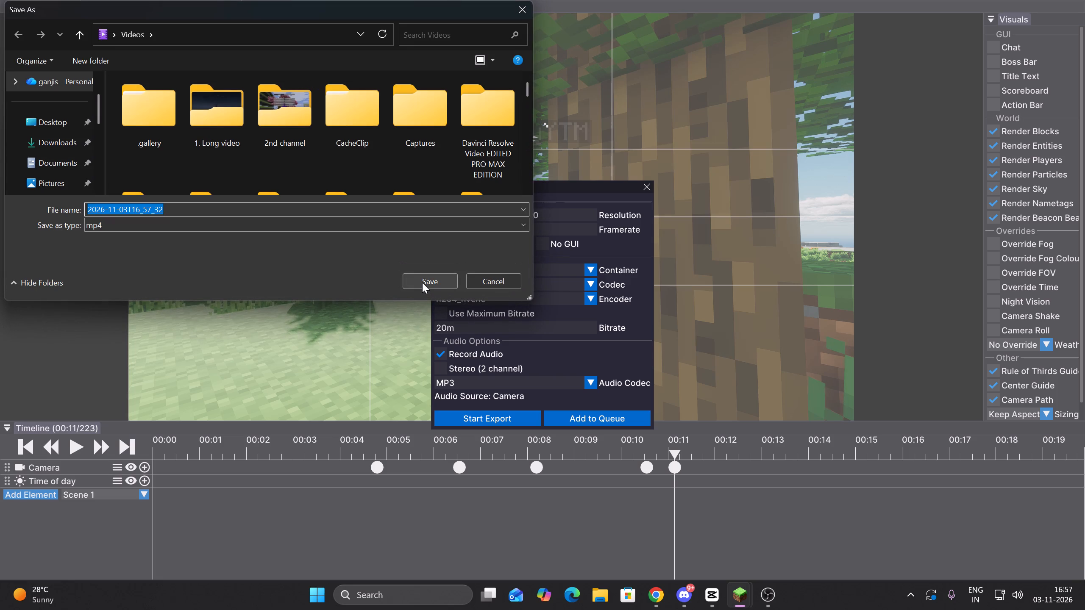
left_click(422, 283)
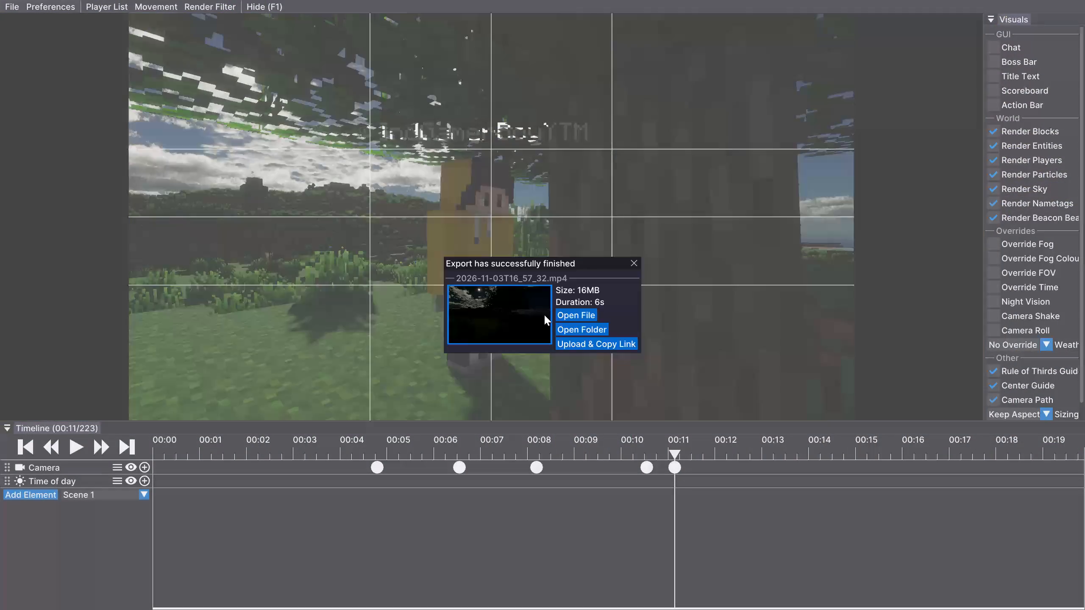
left_click(634, 267)
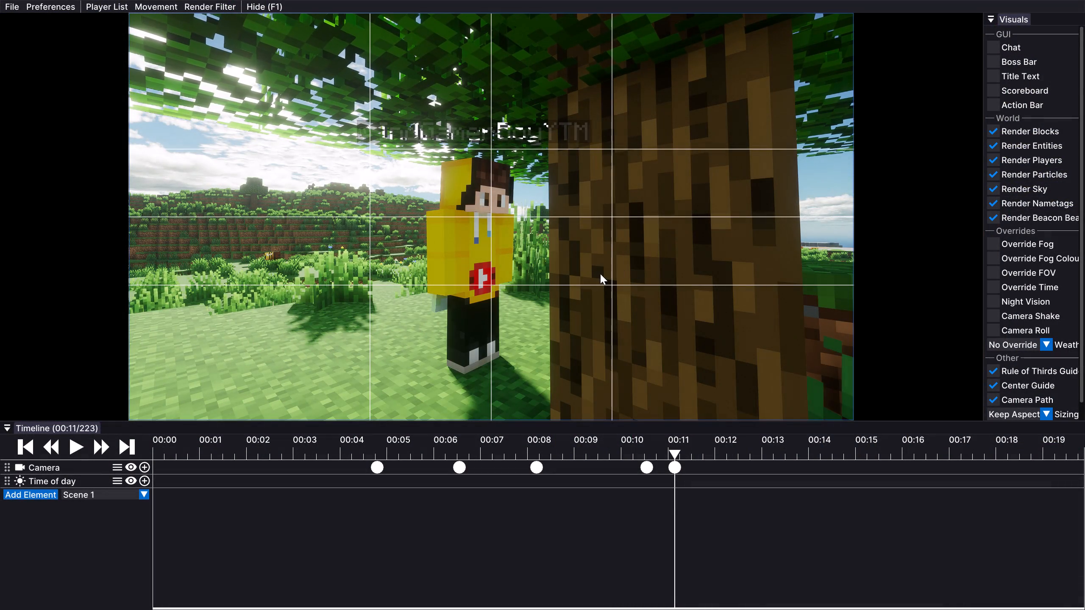
Exit the current replay and open the replay 2026-11-03T16:40:47 from the replay list.
key("Escape")
left_click_drag(564, 281, 570, 276)
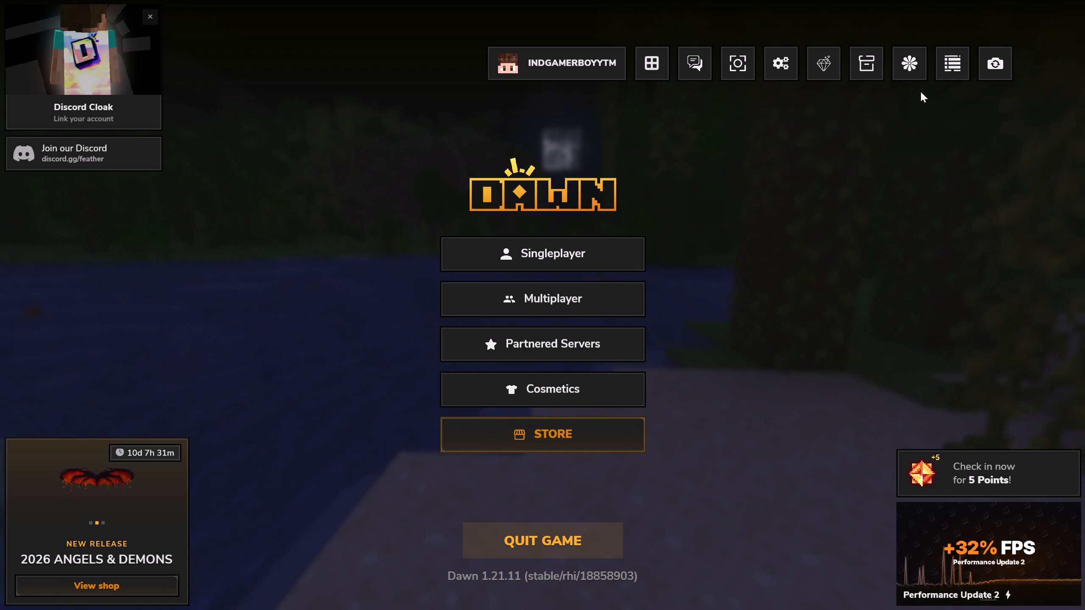
left_click(980, 67)
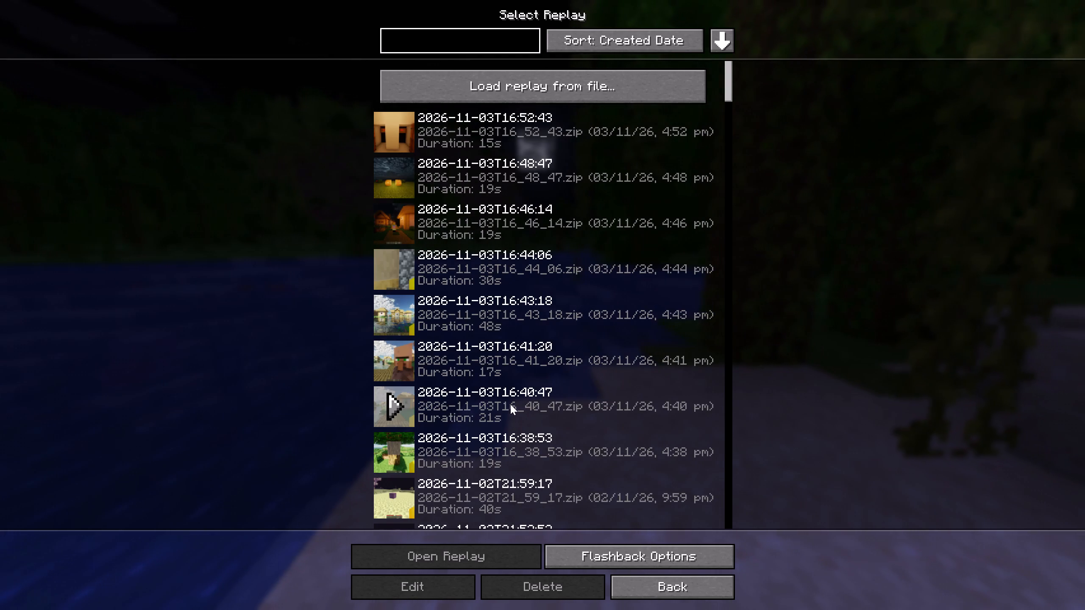
double_click(587, 416)
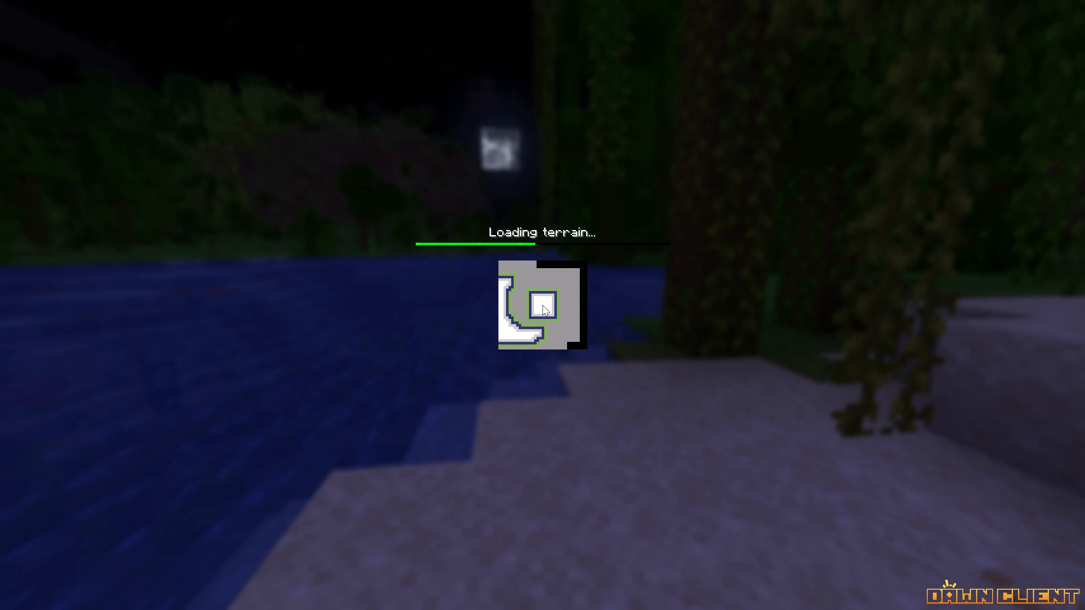
left_click(1037, 375)
left_click(1021, 392)
left_click(1027, 383)
Position the camera across the water to frame the player on the wooden path, with the house and cliff in view.
key("Up")
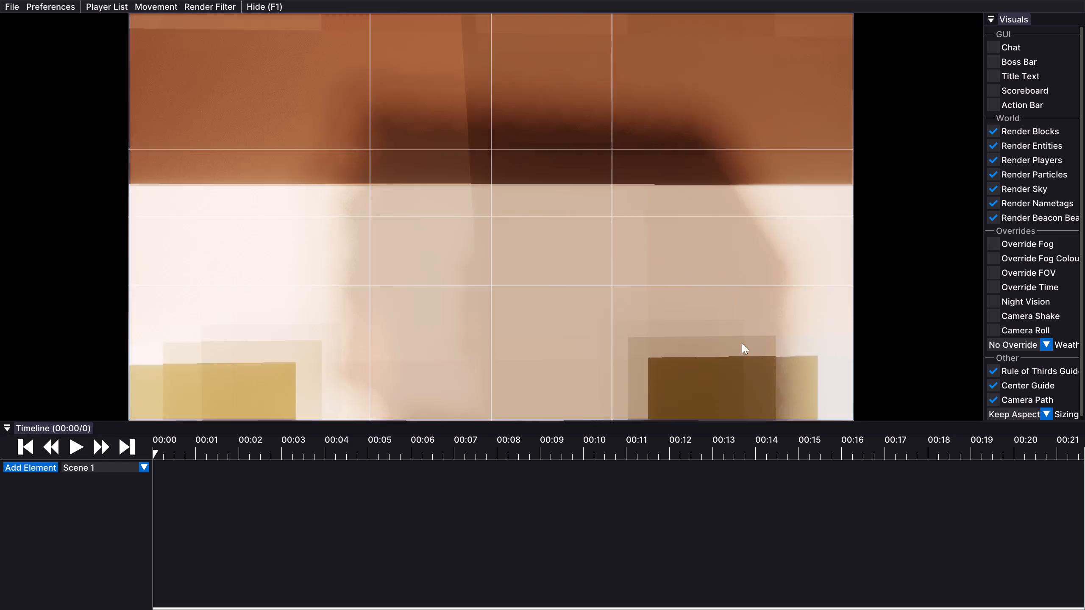
left_click_drag(610, 324, 541, 305)
key("Right")
key("Right")
key("Right")
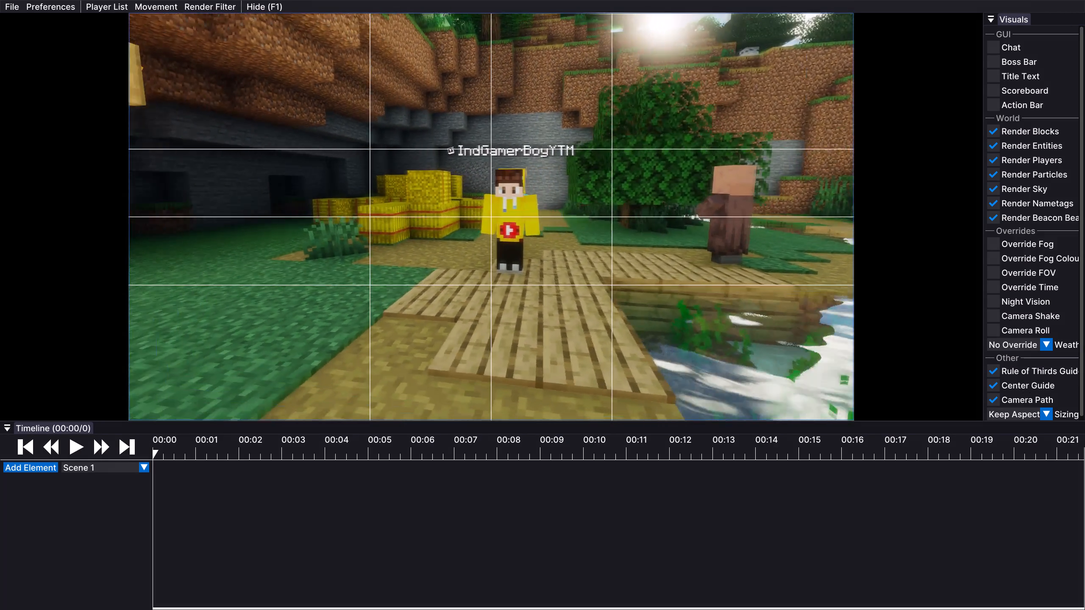
left_click_drag(541, 305, 542, 305)
key("Down")
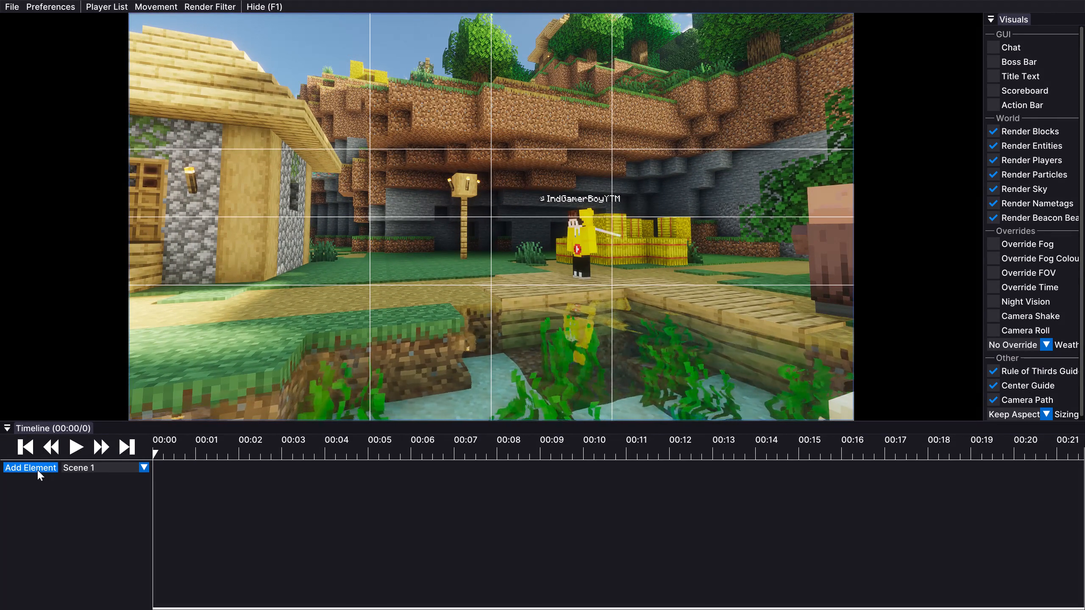
Add a Camera element to the timeline.
left_click(35, 471)
left_click(56, 477)
Play the replay to nearly 2 seconds, turn off the player's nametag and hide the player's cape.
left_click(72, 446)
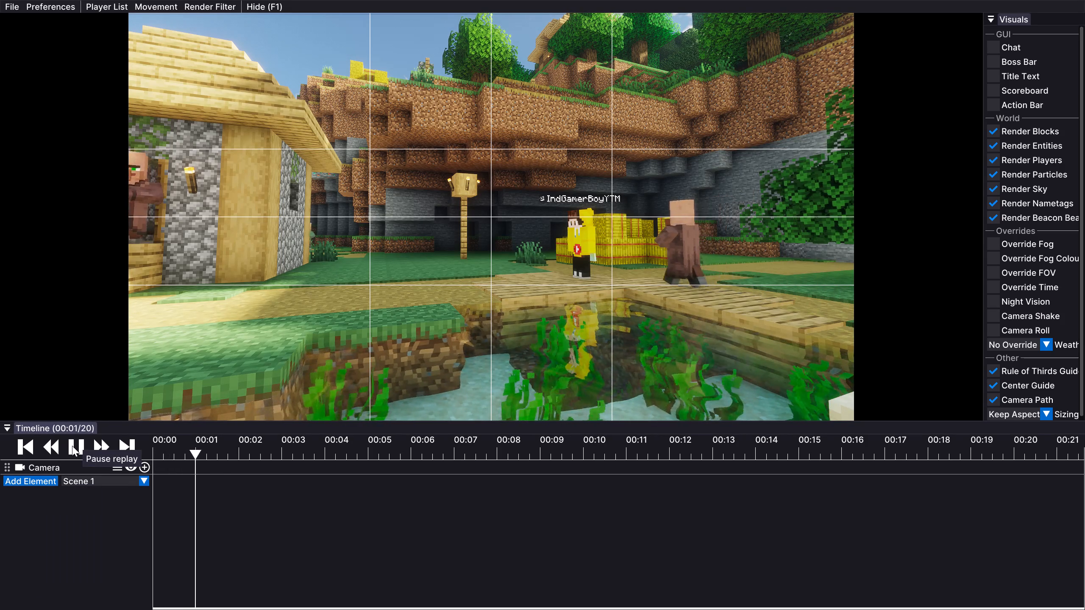
left_click(72, 446)
right_click(576, 249)
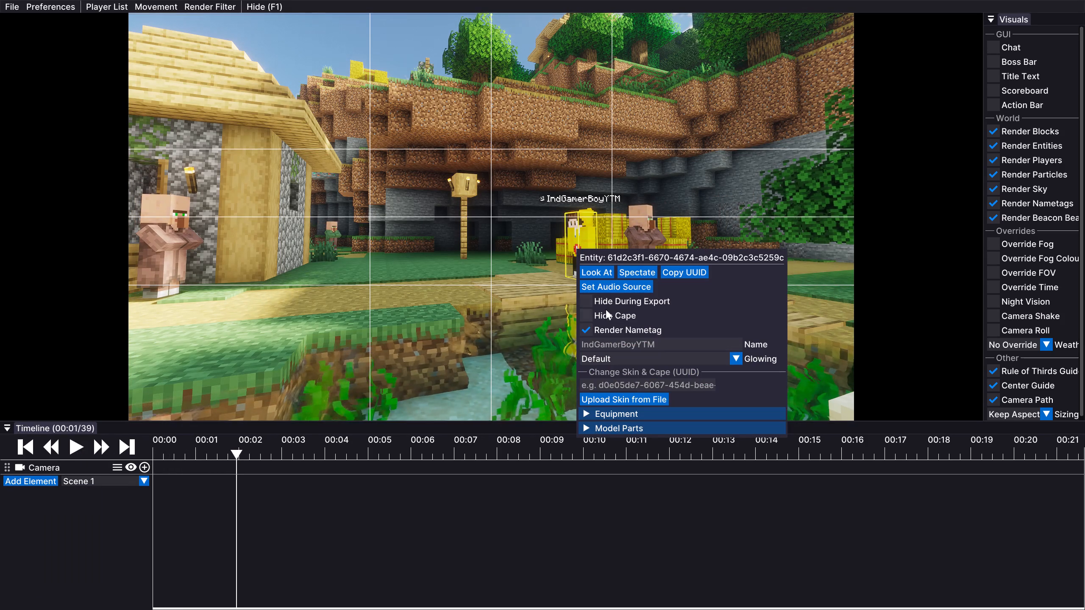
left_click(606, 327)
left_click(604, 314)
left_click(611, 180)
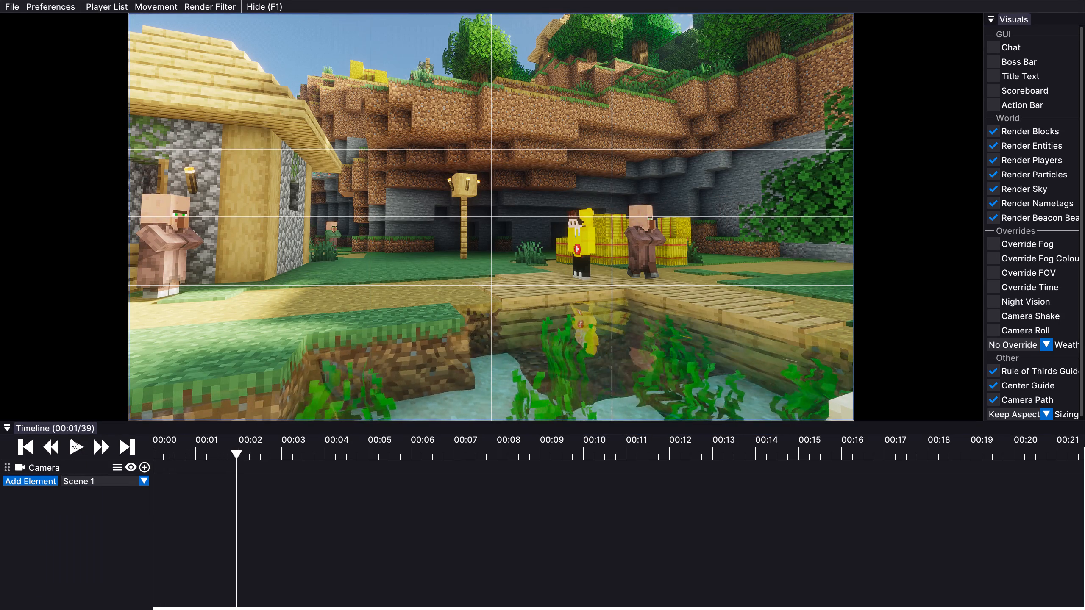
At 00:04/87, add a camera keyframe framing the player on the wooden path with the lamp post and hay bales in view.
left_click(75, 444)
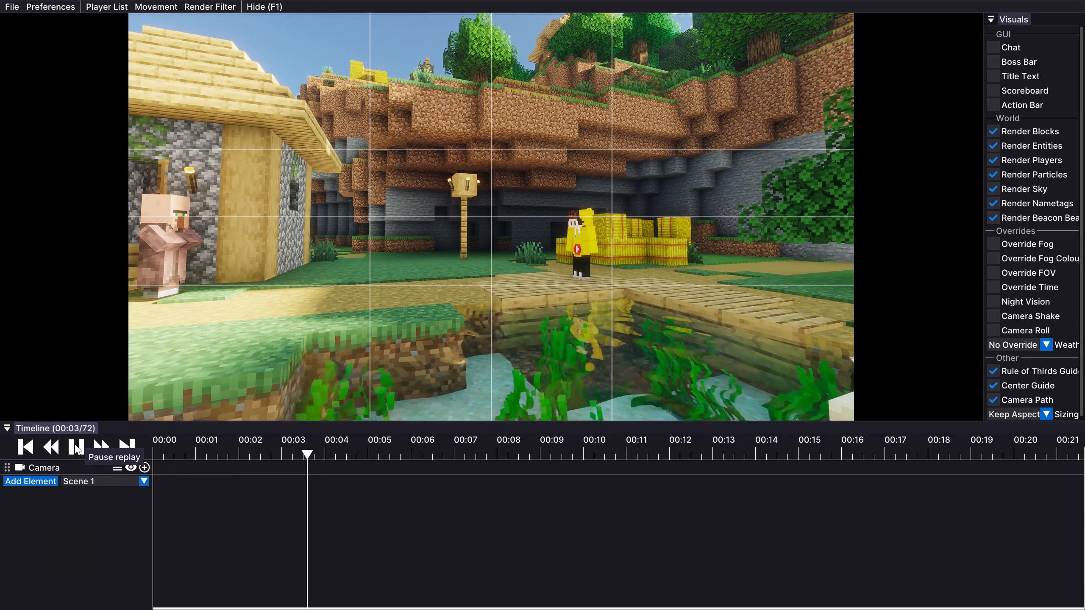
left_click(75, 444)
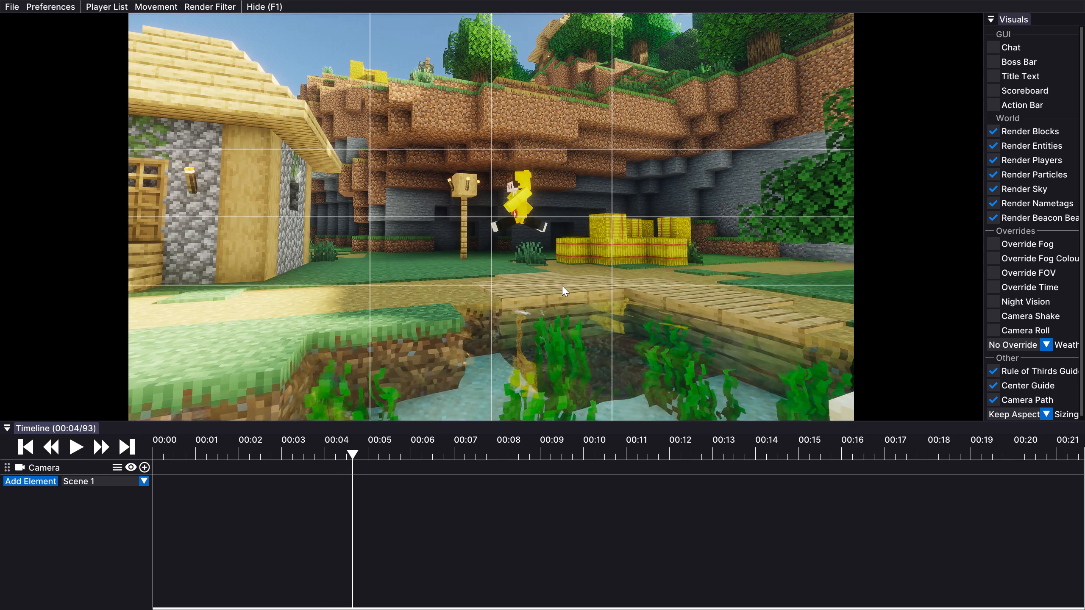
left_click_drag(562, 286, 542, 305)
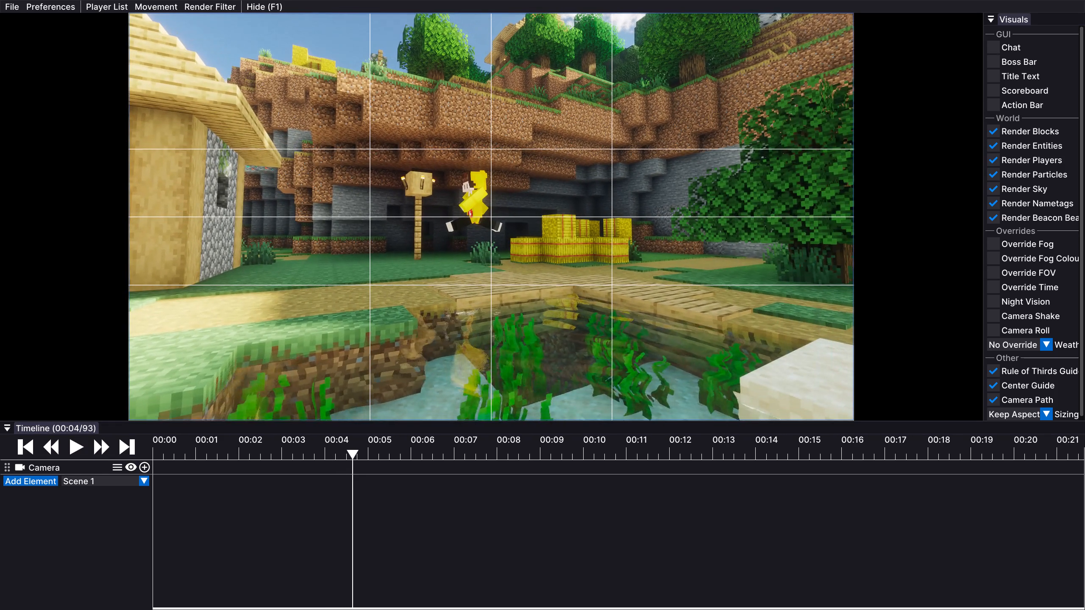
left_click_drag(542, 305, 542, 305)
left_click_drag(353, 449, 339, 447)
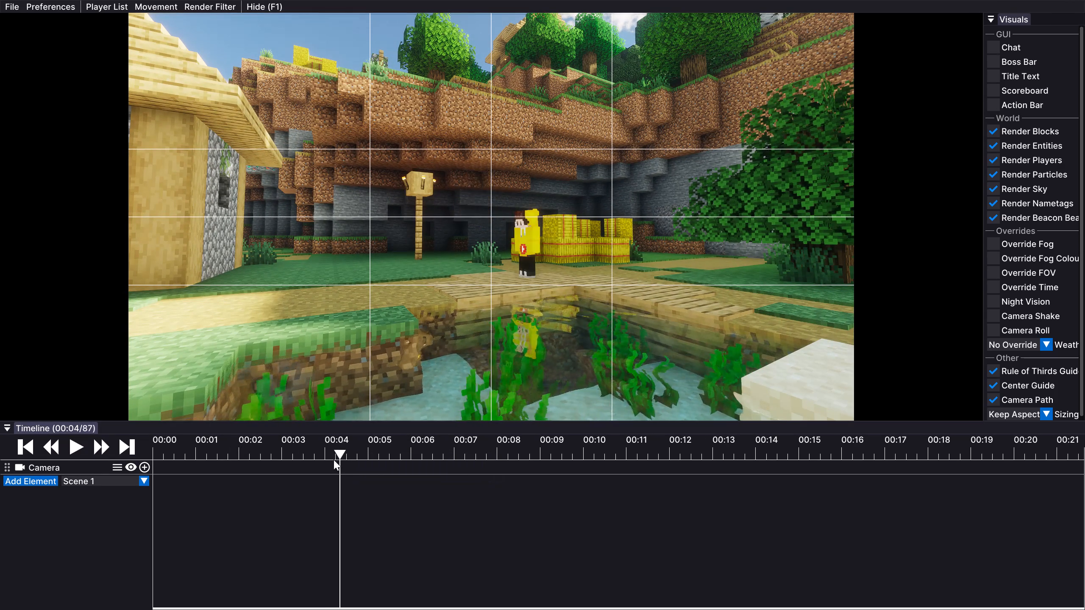
left_click(147, 467)
Add a camera keyframe with the same framing at 00:02/56.
left_click(272, 456)
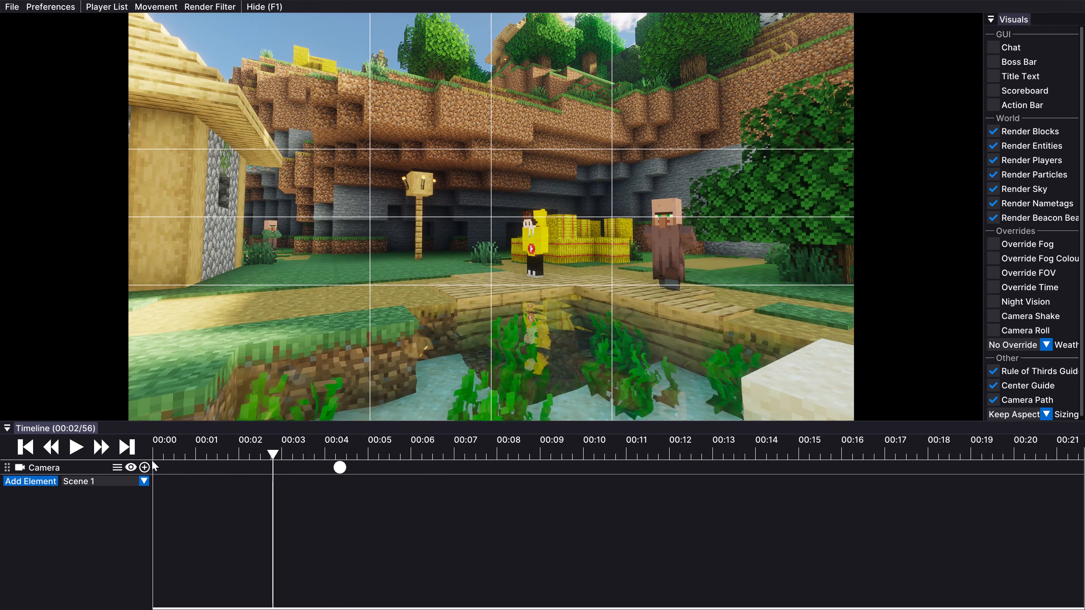
left_click(148, 462)
Advance the replay to 00:04/95, turn the camera to follow the jumping player towards the house, and add a keyframe.
left_click(81, 449)
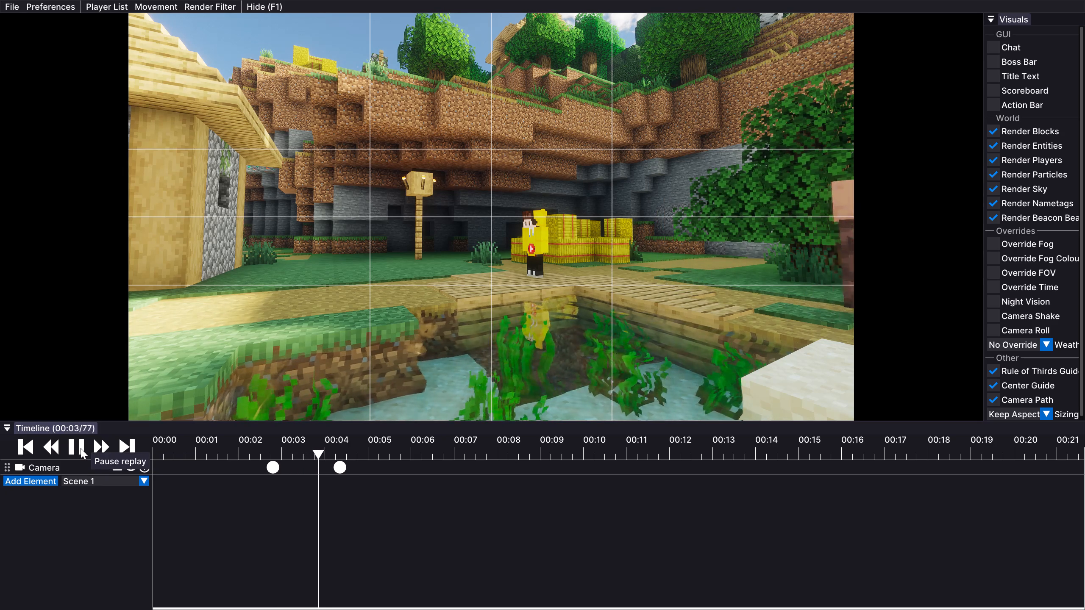
left_click(81, 448)
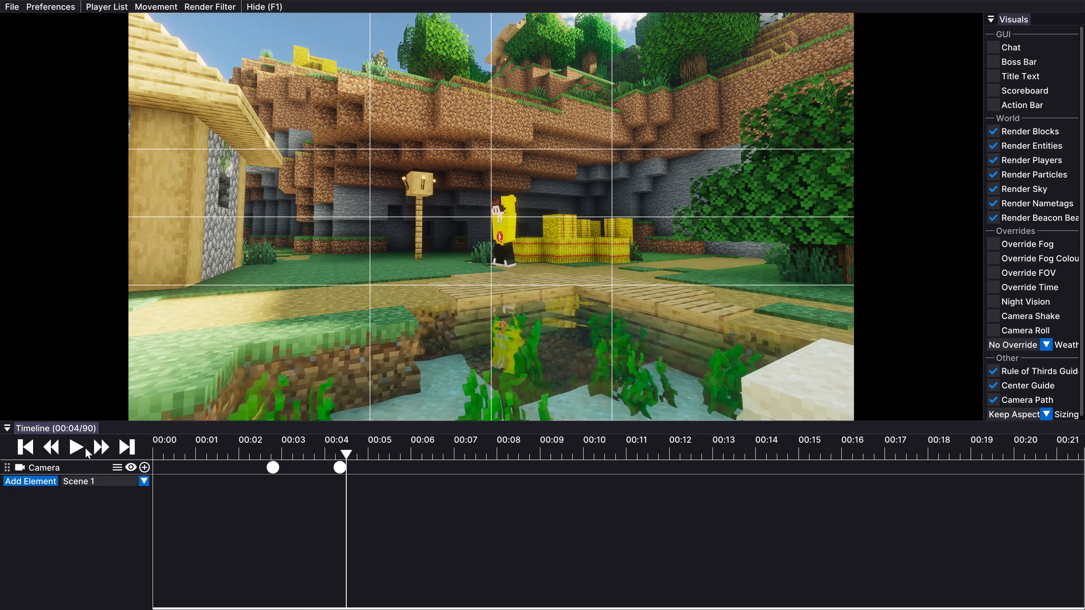
double_click(75, 447)
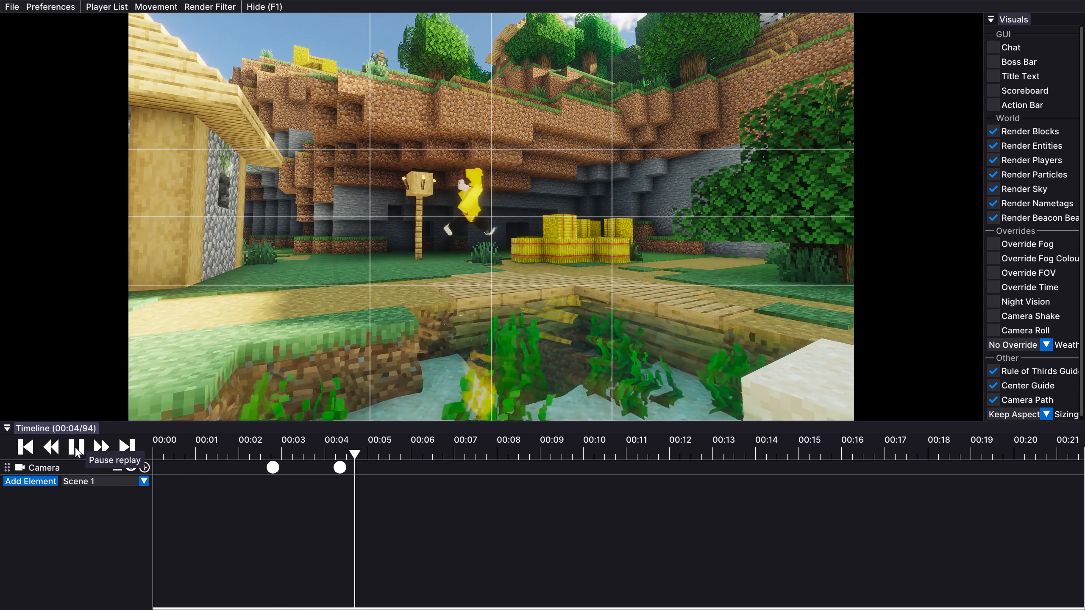
left_click_drag(663, 254, 542, 305)
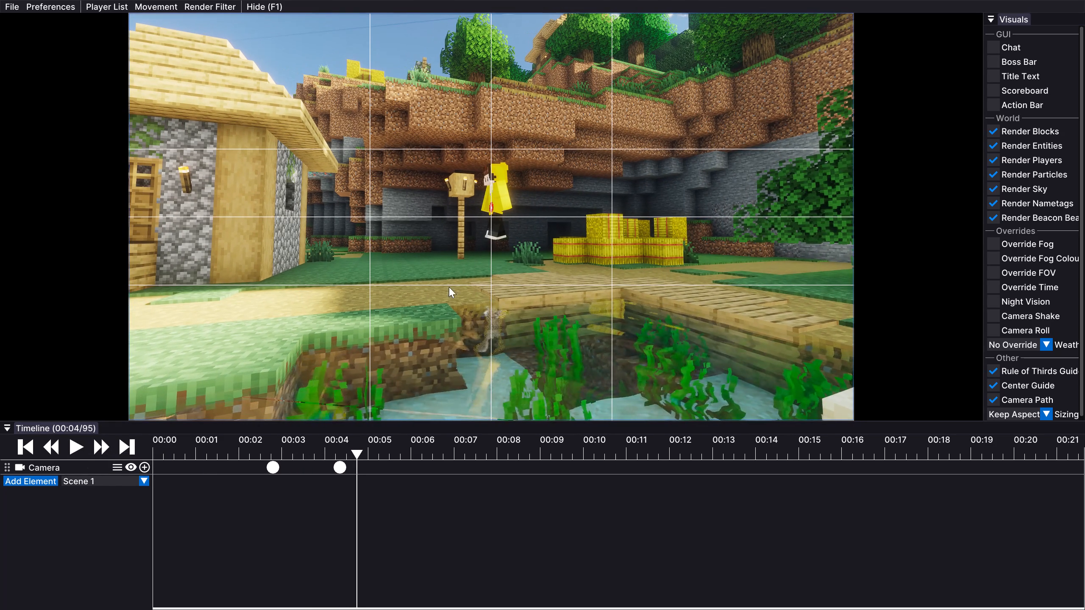
left_click(144, 464)
Advance to 00:05/102, frame the player between the house and the lamp post, and add a camera keyframe.
double_click(72, 445)
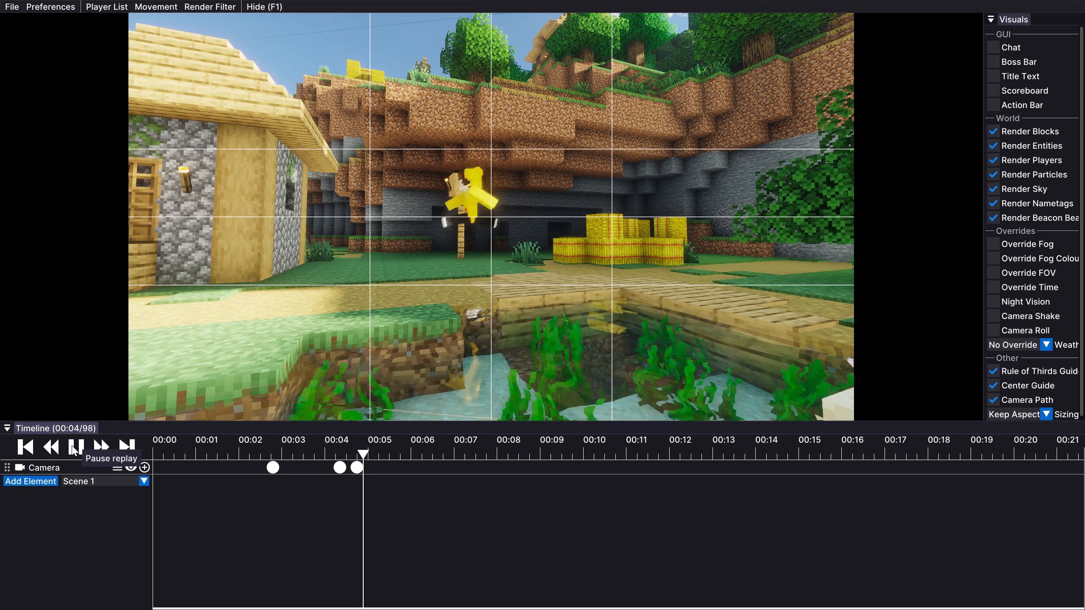
left_click_drag(592, 302, 543, 305)
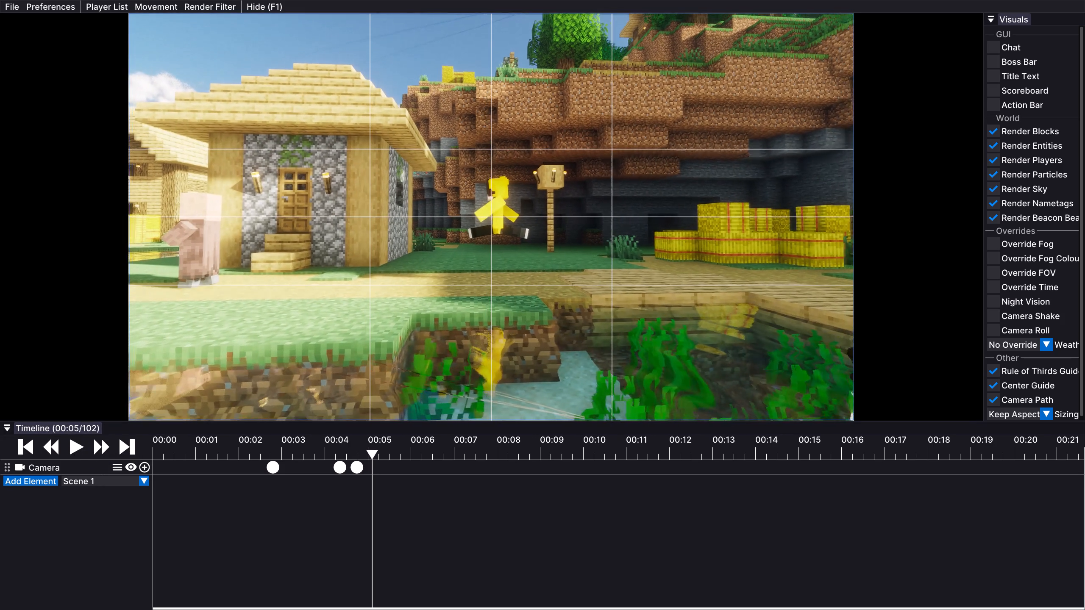
left_click_drag(543, 305, 542, 305)
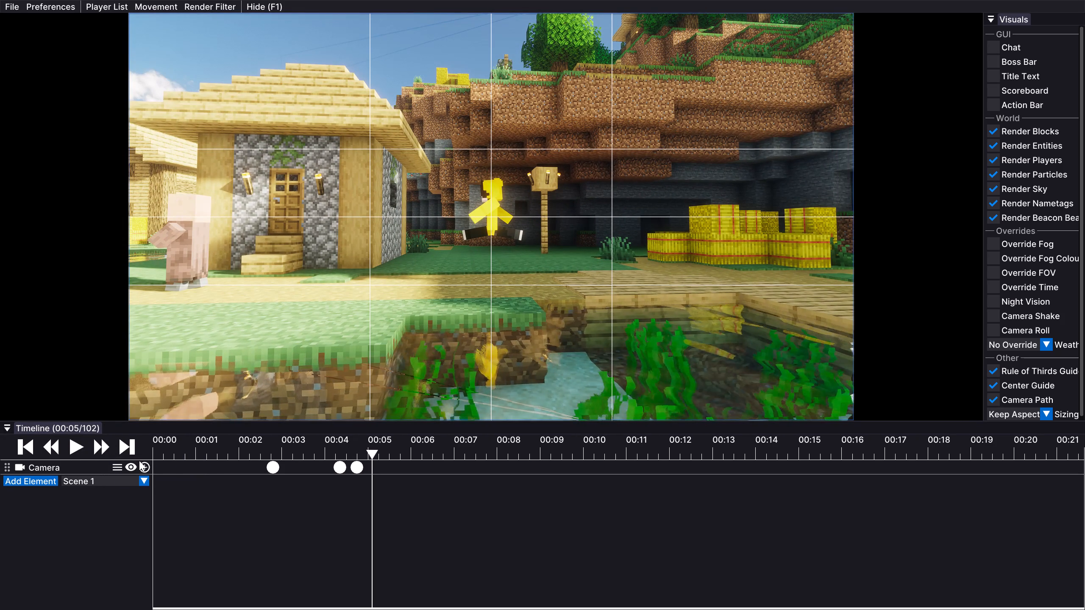
left_click(142, 464)
Advance the replay to 00:05/109 and turn the camera to centre the player at the corner of the house.
double_click(73, 444)
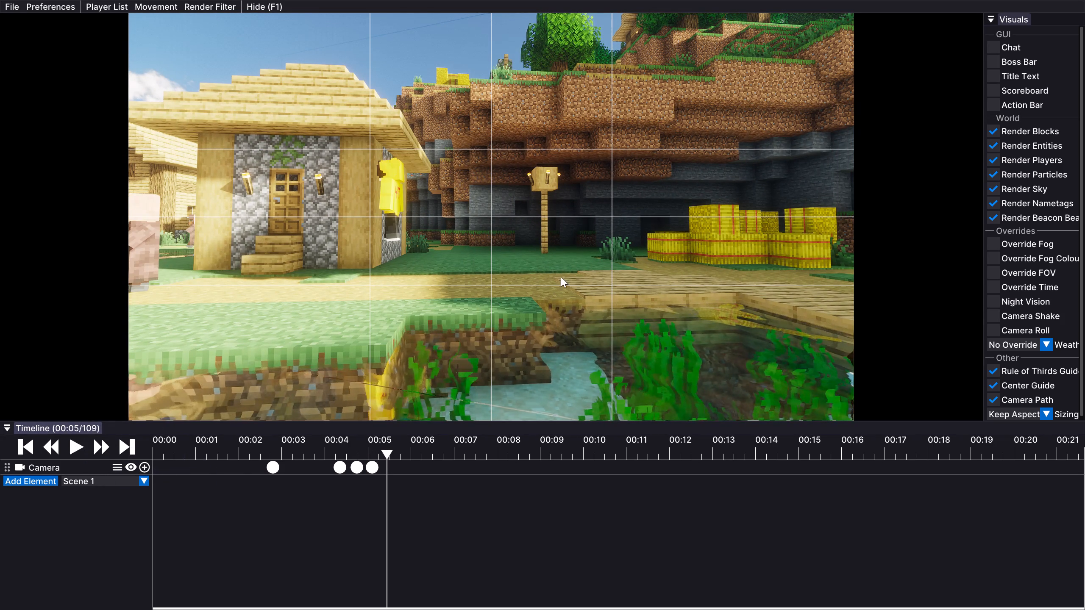
left_click_drag(561, 276, 542, 305)
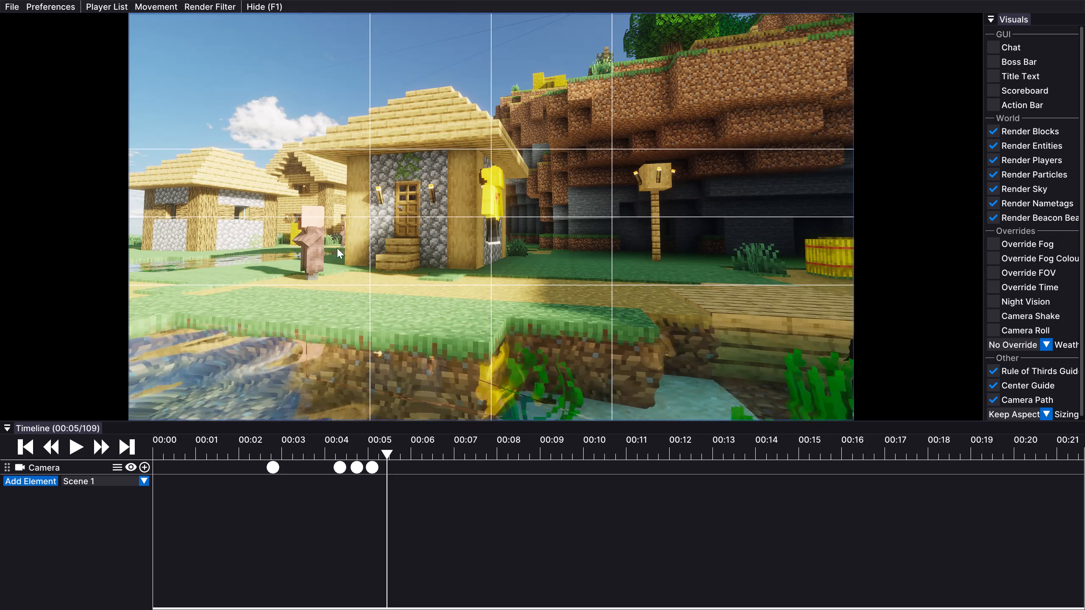
Set the villagers beside the house to be hidden during export.
right_click(304, 244)
left_click(340, 296)
left_click(342, 215)
right_click(339, 226)
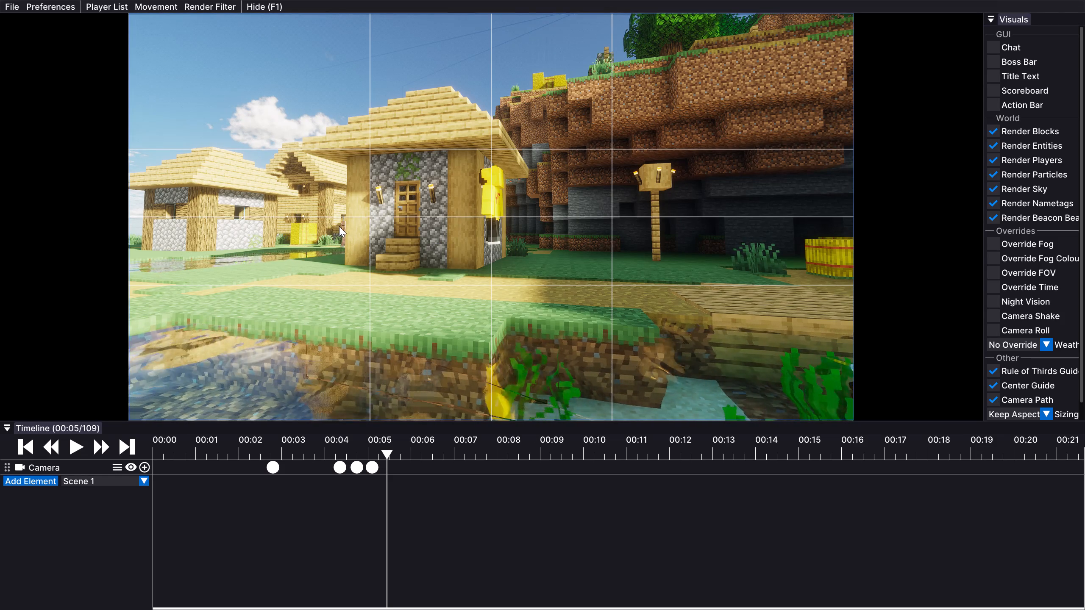
right_click(342, 231)
left_click(386, 280)
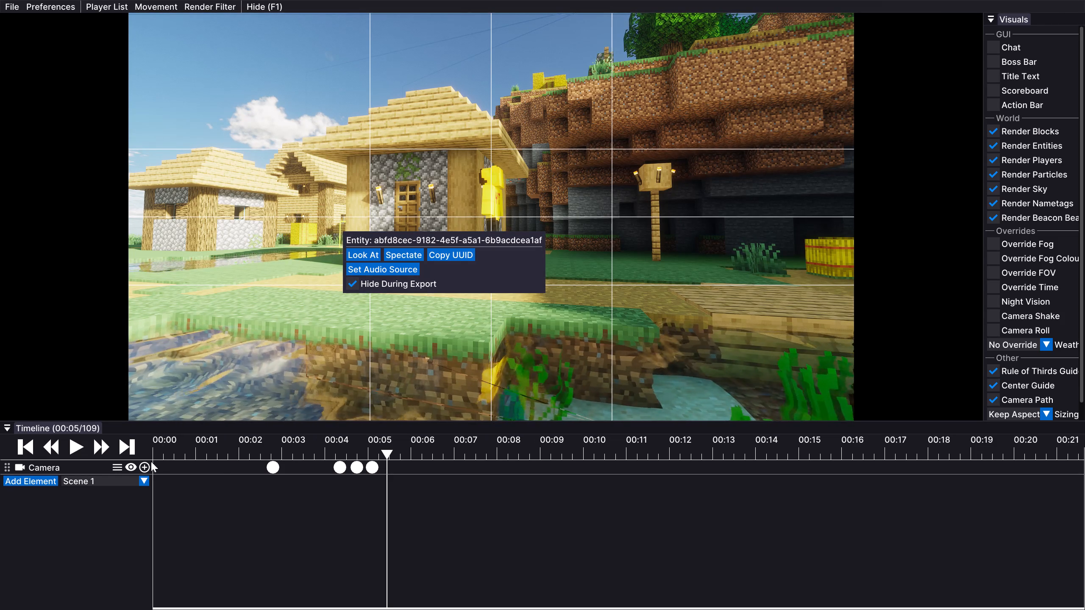
Add a camera keyframe at 00:05/109 with the player at the corner of the house.
left_click(148, 467)
left_click(141, 468)
left_click(149, 463)
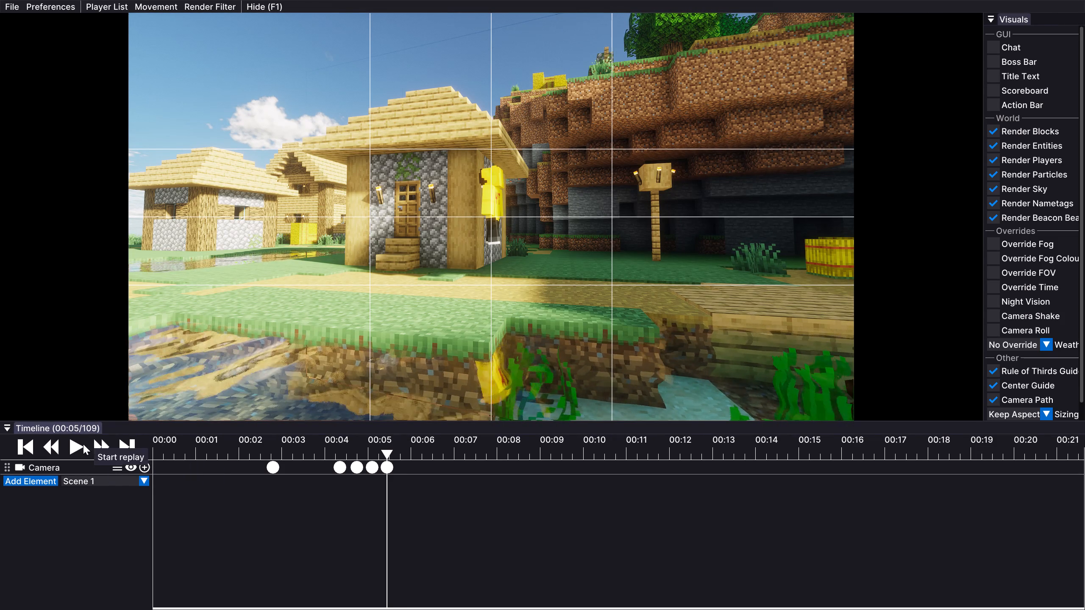
Advance to 00:05/115, move the camera closer to centre the player in front of the house, and add a keyframe.
double_click(76, 444)
left_click_drag(579, 243, 542, 305)
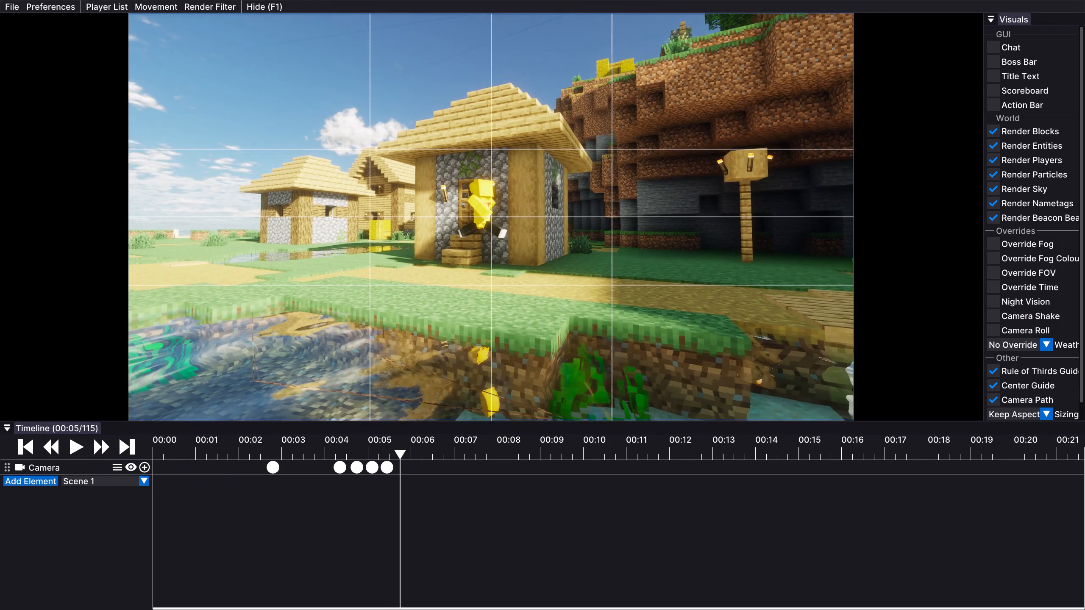
left_click_drag(542, 305, 542, 305)
key("Up")
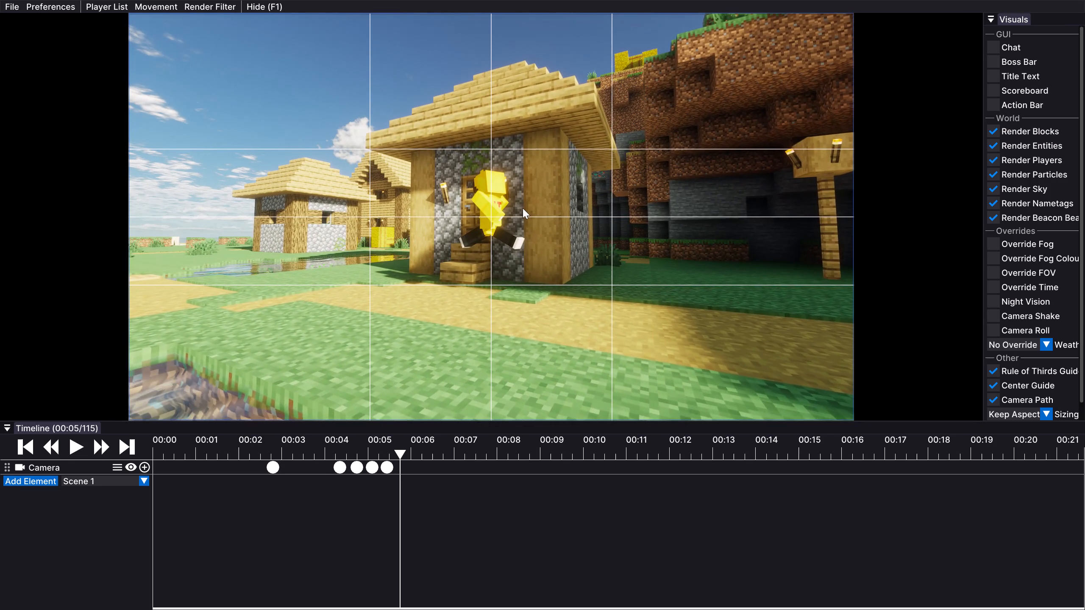
left_click(142, 467)
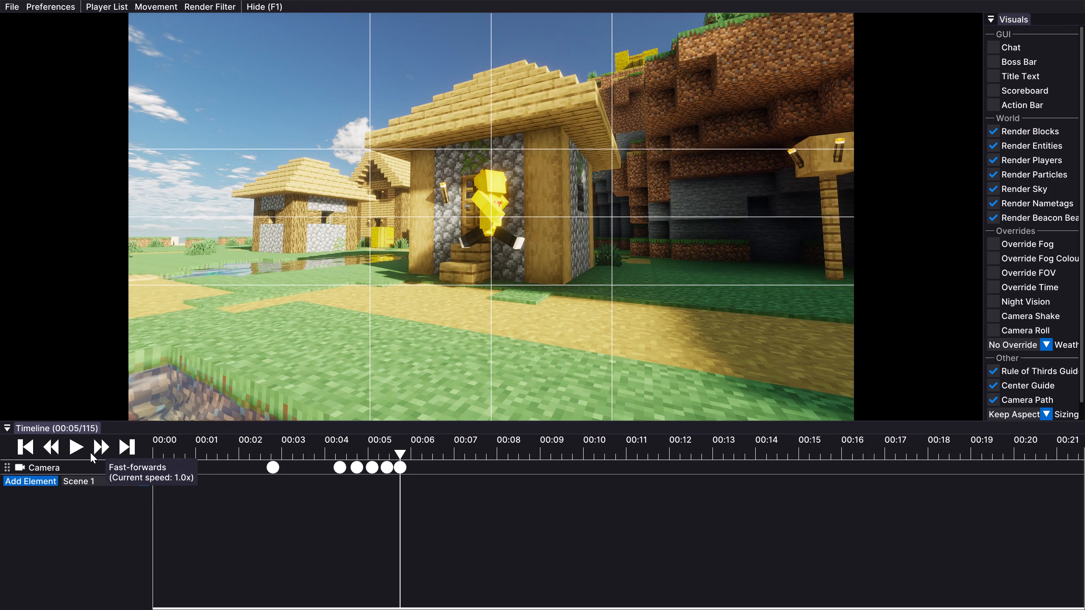
Advance the replay to 00:06/124, where the player reaches the house's doorway.
left_click(74, 447)
left_click(74, 447)
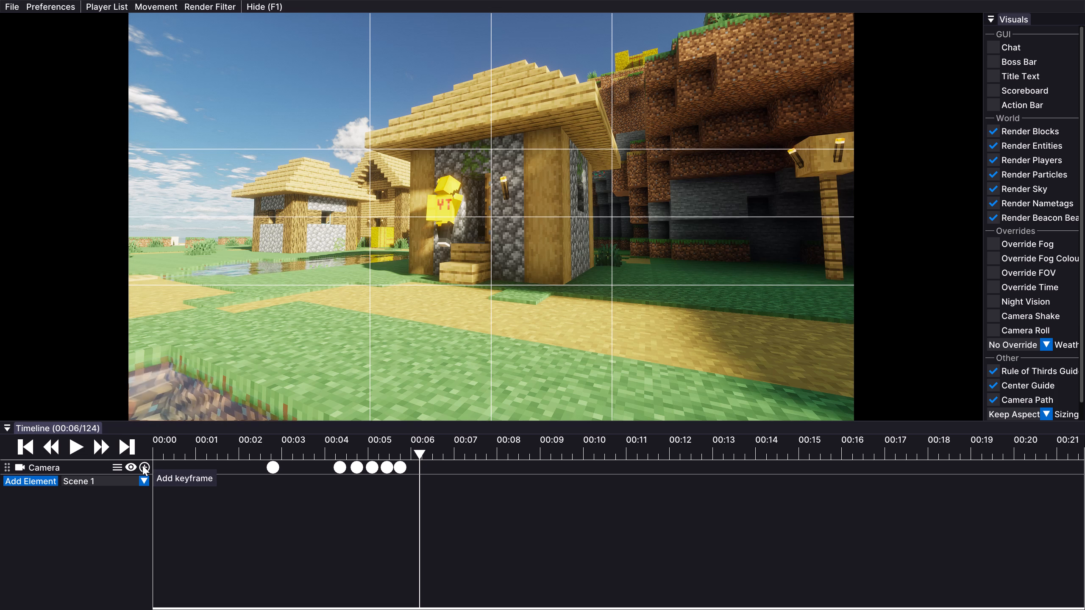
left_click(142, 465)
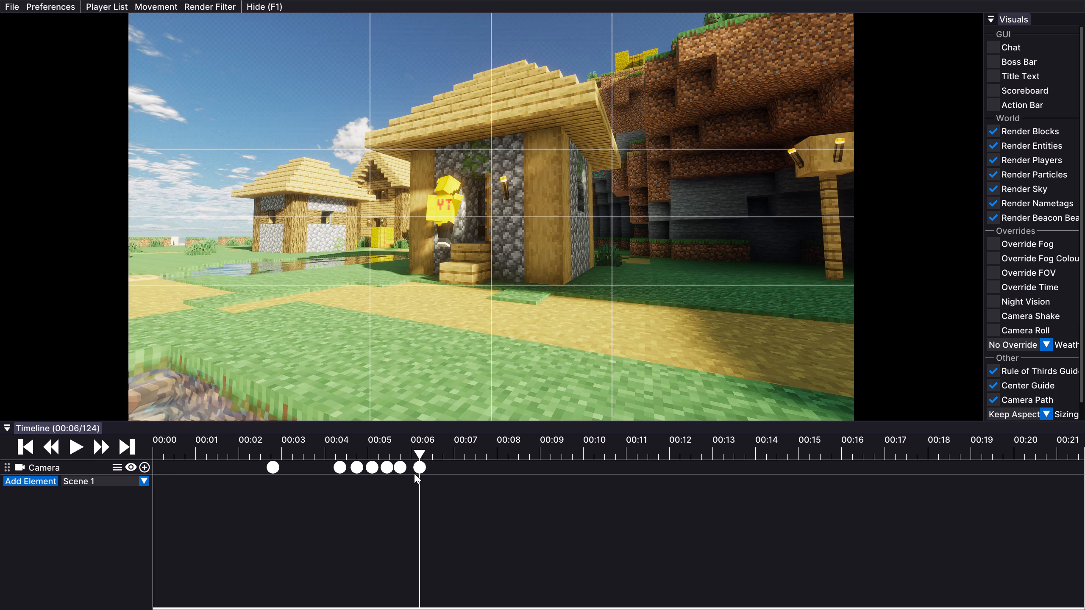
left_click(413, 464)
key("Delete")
Move the camera closer behind the player to face the house's doorway, and add a camera keyframe at 00:06/124.
key("Left")
key("Up")
left_click_drag(621, 340, 543, 305)
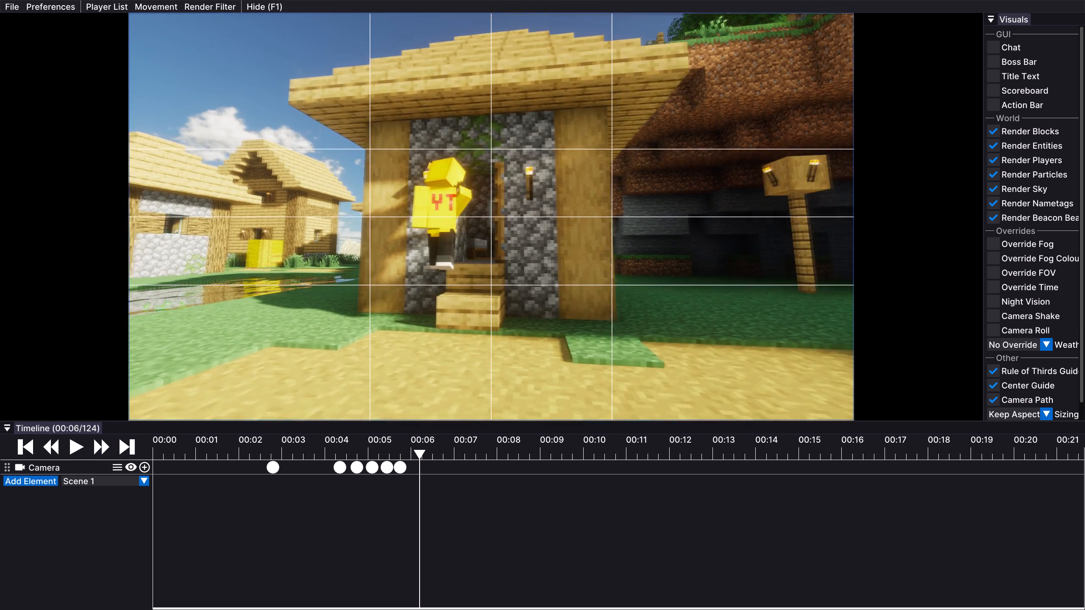
left_click_drag(543, 305, 542, 305)
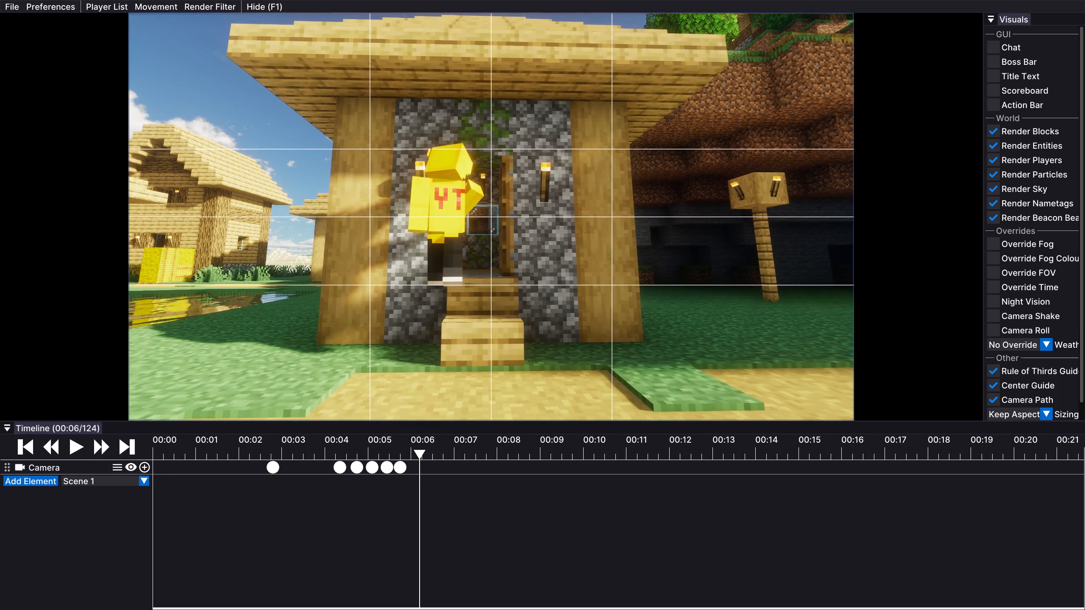
left_click_drag(542, 305, 542, 305)
left_click(146, 464)
Advance the replay to 00:07/140 and move the camera through the doorway to view the player inside the house.
left_click(73, 444)
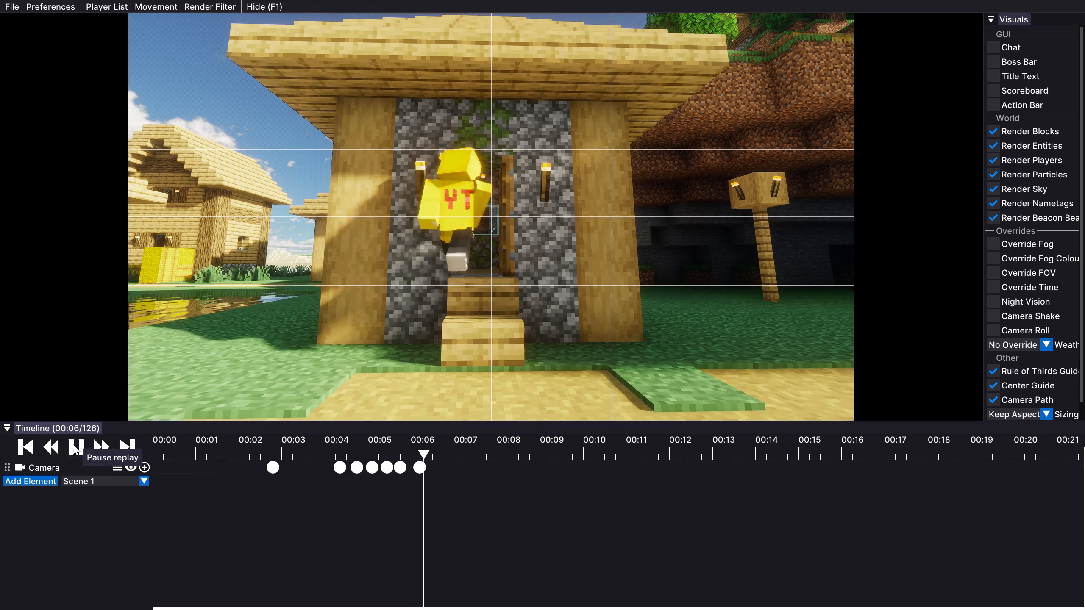
left_click(73, 444)
double_click(73, 444)
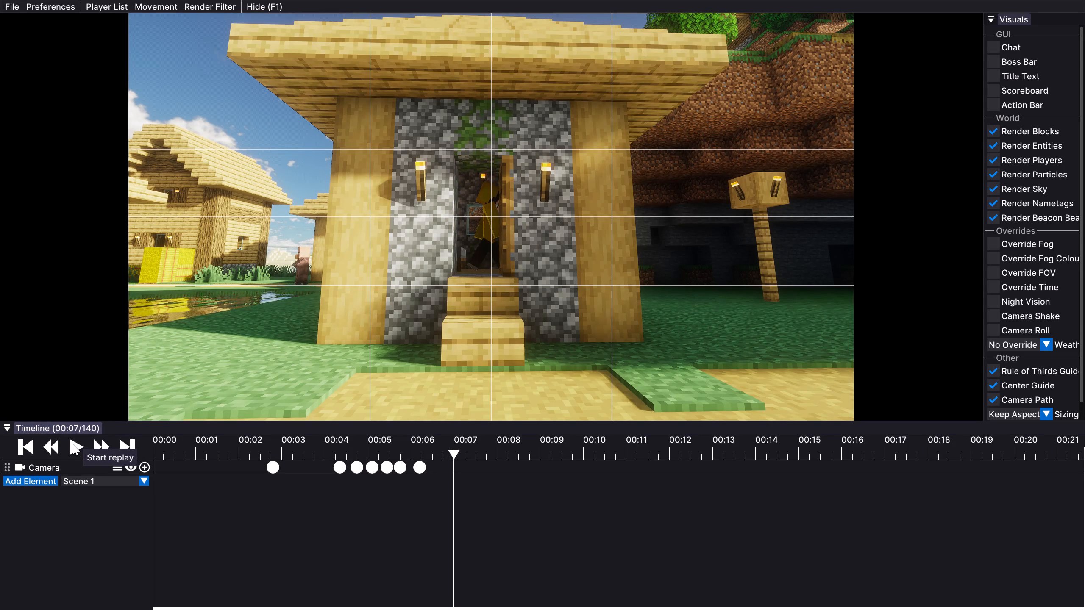
key("Up")
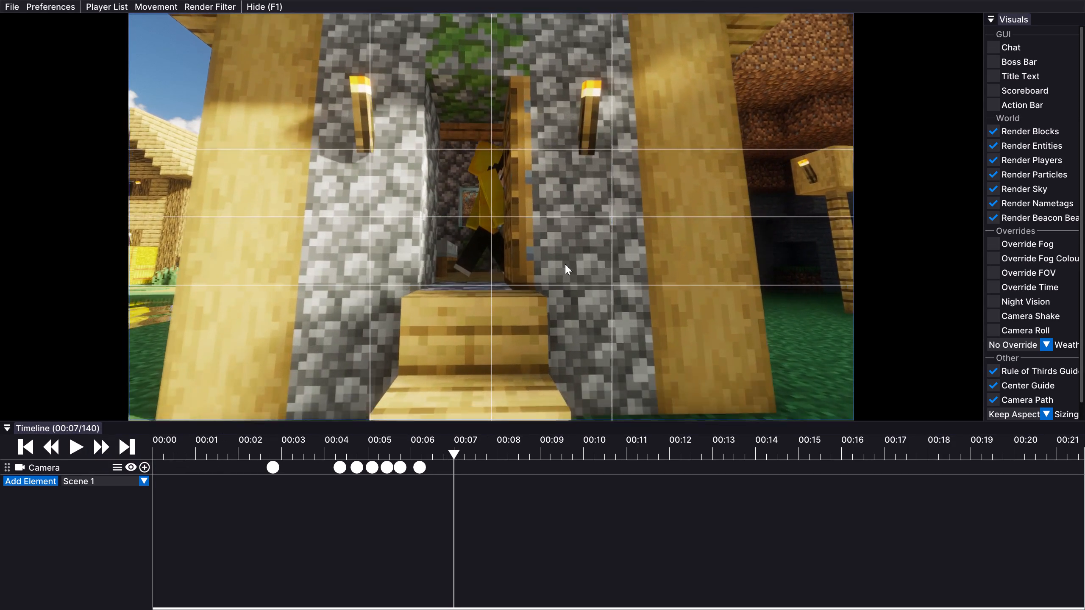
key("Up")
left_click_drag(565, 263, 543, 305)
key("Up")
key("Left")
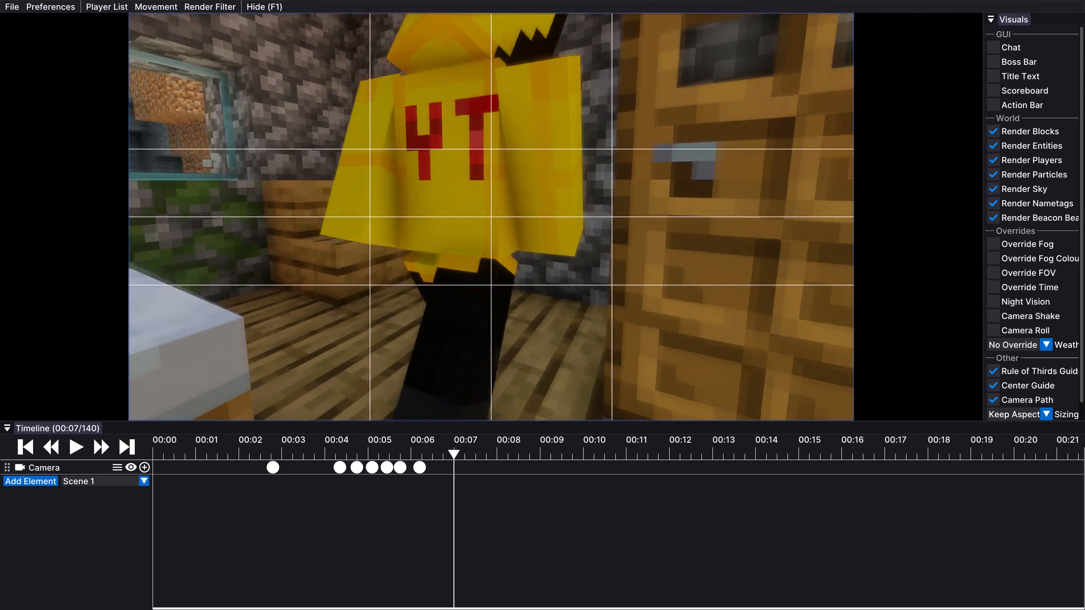
left_click_drag(543, 305, 542, 305)
key("Left")
key("Up")
key("Down")
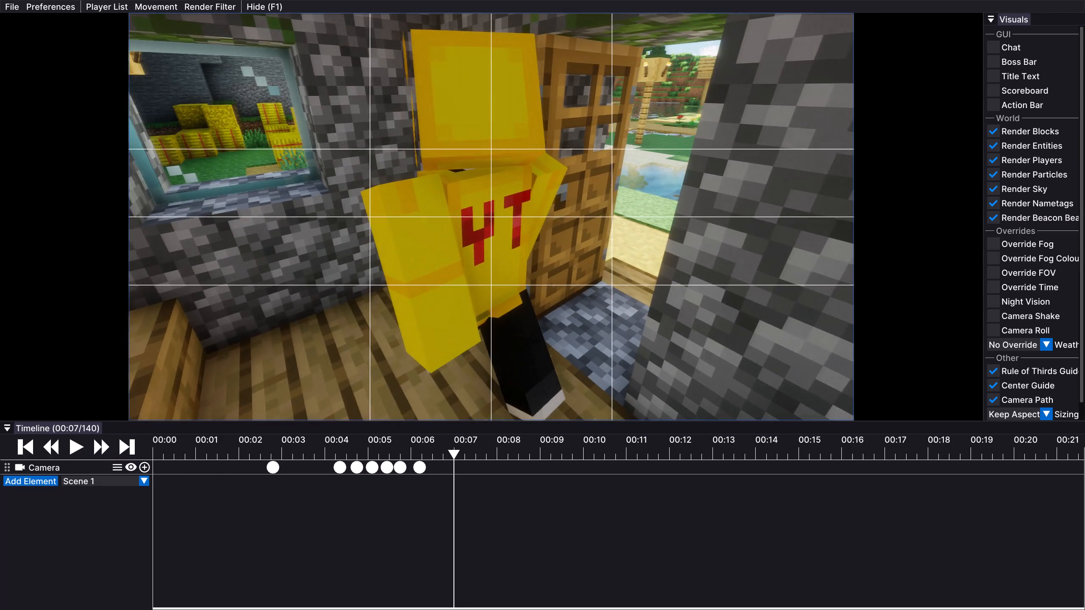
left_click_drag(542, 305, 542, 305)
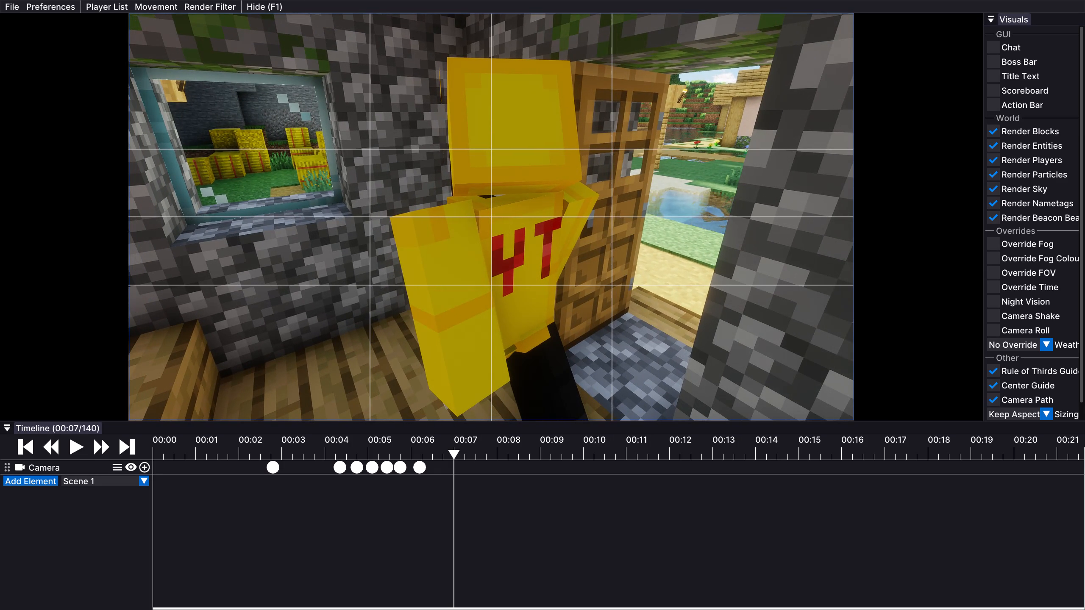
left_click_drag(542, 305, 542, 305)
Frame the player from the doorway between the wall and the open door, with the bed behind, and add a keyframe at 00:07/140.
key("Up")
key("Up")
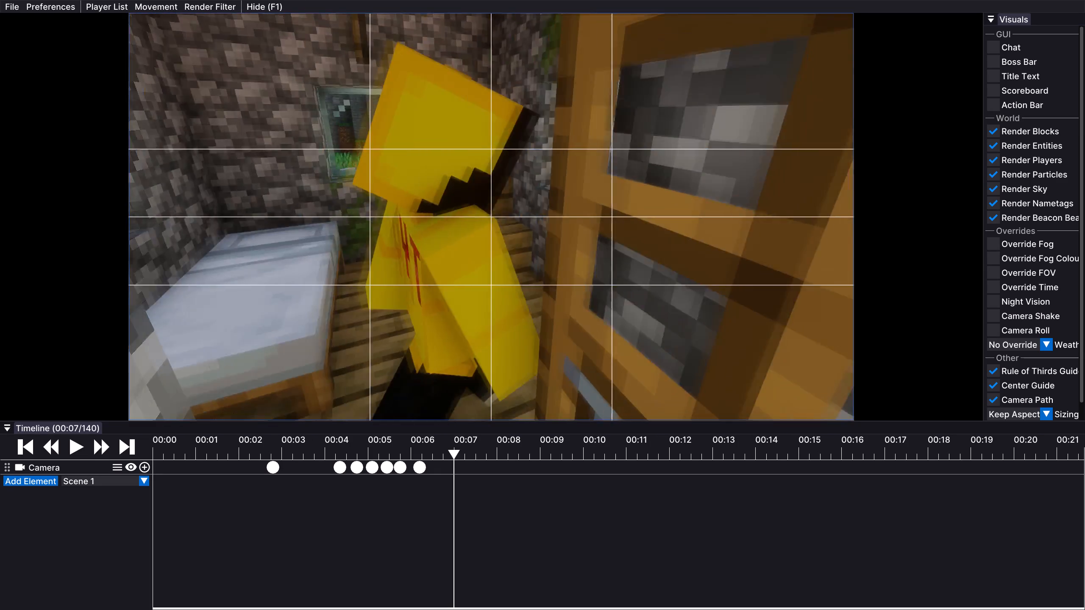
left_click_drag(542, 305, 542, 305)
key("Left")
key("Right")
key("Left")
key("Right")
right_click(491, 216)
left_click(403, 128)
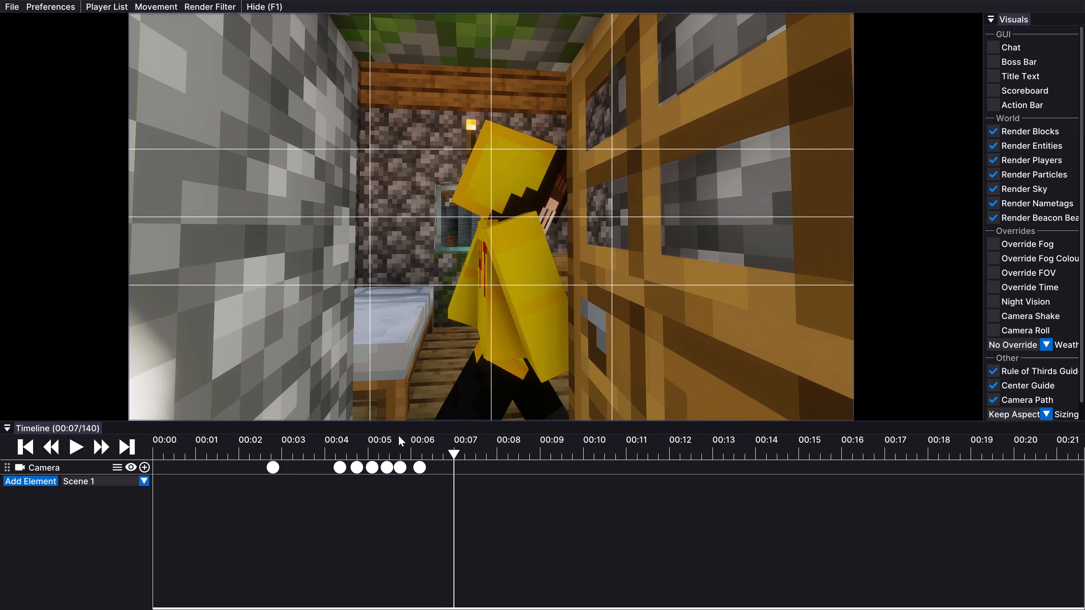
left_click(142, 466)
Advance to 00:07/144, frame the player's face with the bed and windows in view, and add a camera keyframe.
double_click(81, 449)
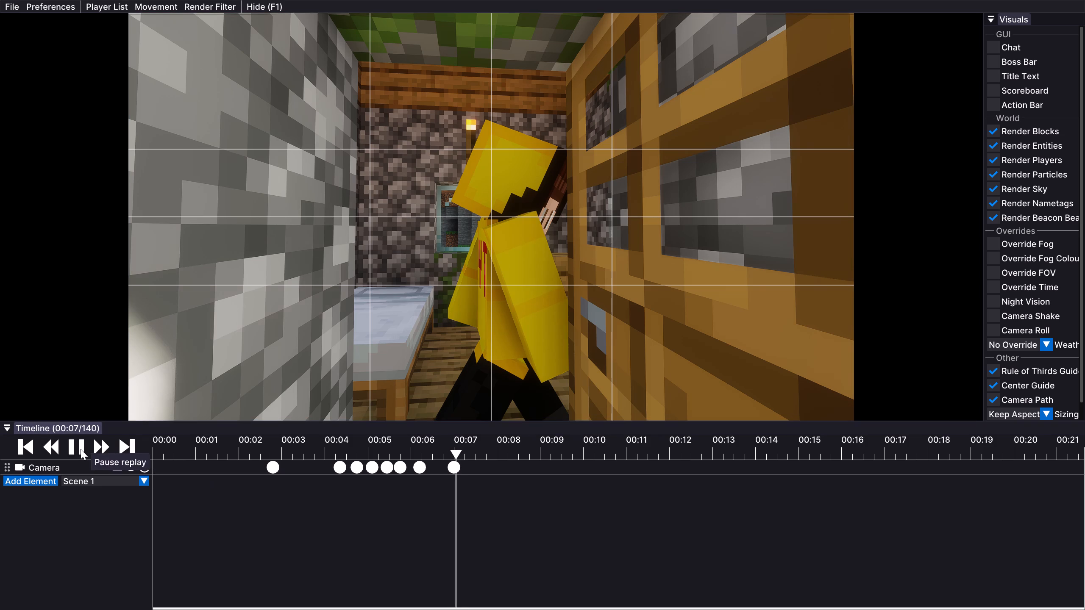
key("Up")
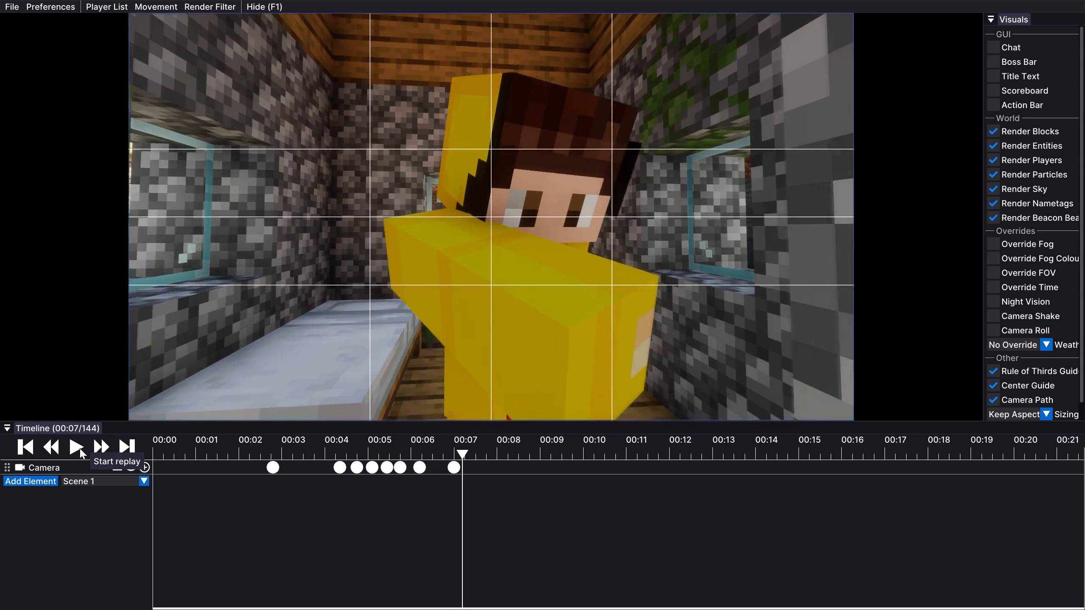
key("Down")
left_click(144, 466)
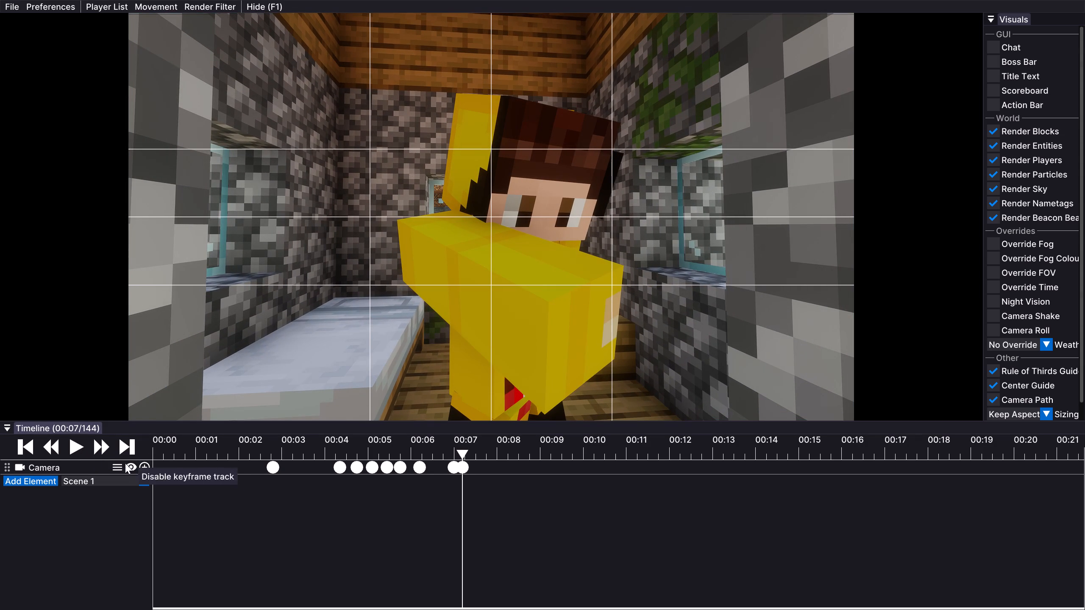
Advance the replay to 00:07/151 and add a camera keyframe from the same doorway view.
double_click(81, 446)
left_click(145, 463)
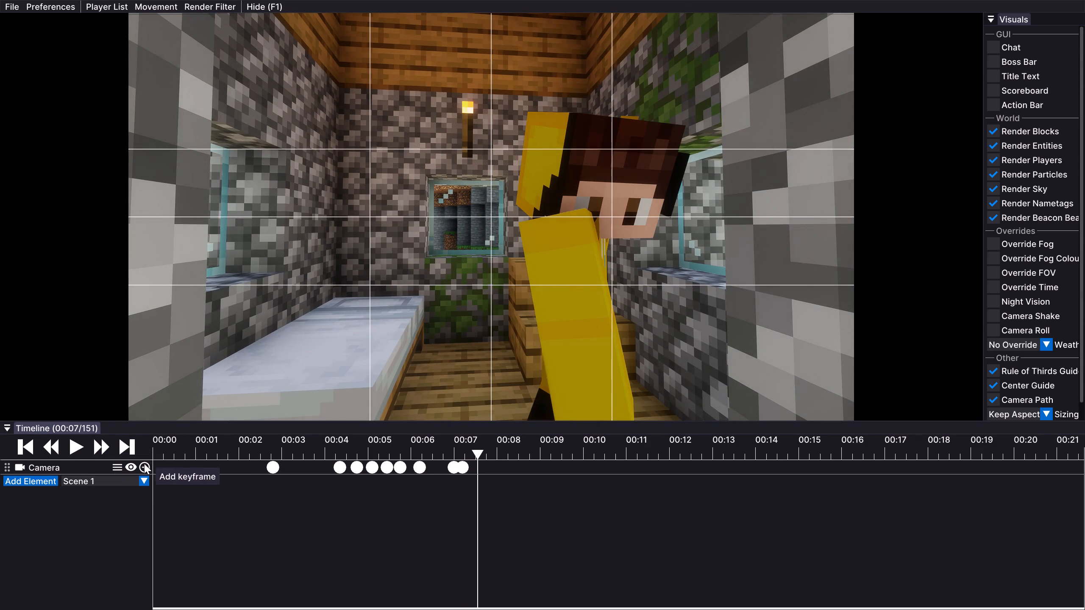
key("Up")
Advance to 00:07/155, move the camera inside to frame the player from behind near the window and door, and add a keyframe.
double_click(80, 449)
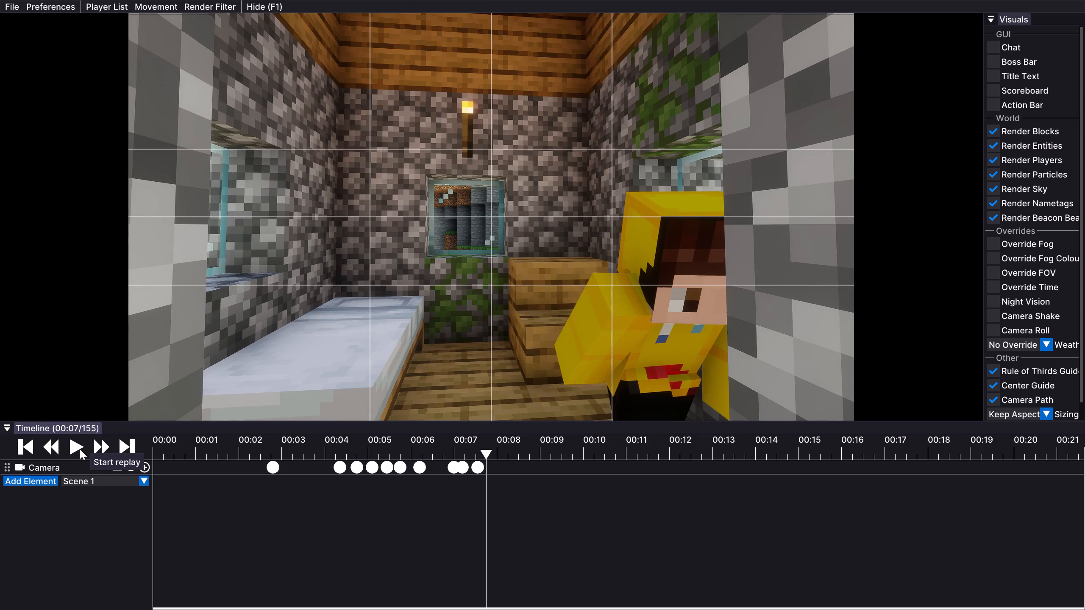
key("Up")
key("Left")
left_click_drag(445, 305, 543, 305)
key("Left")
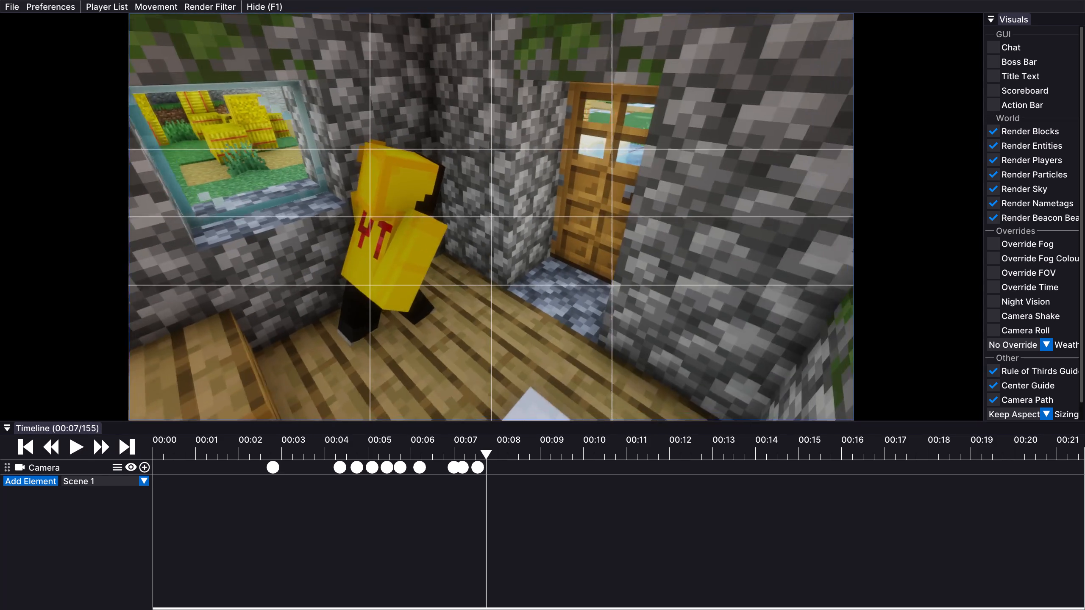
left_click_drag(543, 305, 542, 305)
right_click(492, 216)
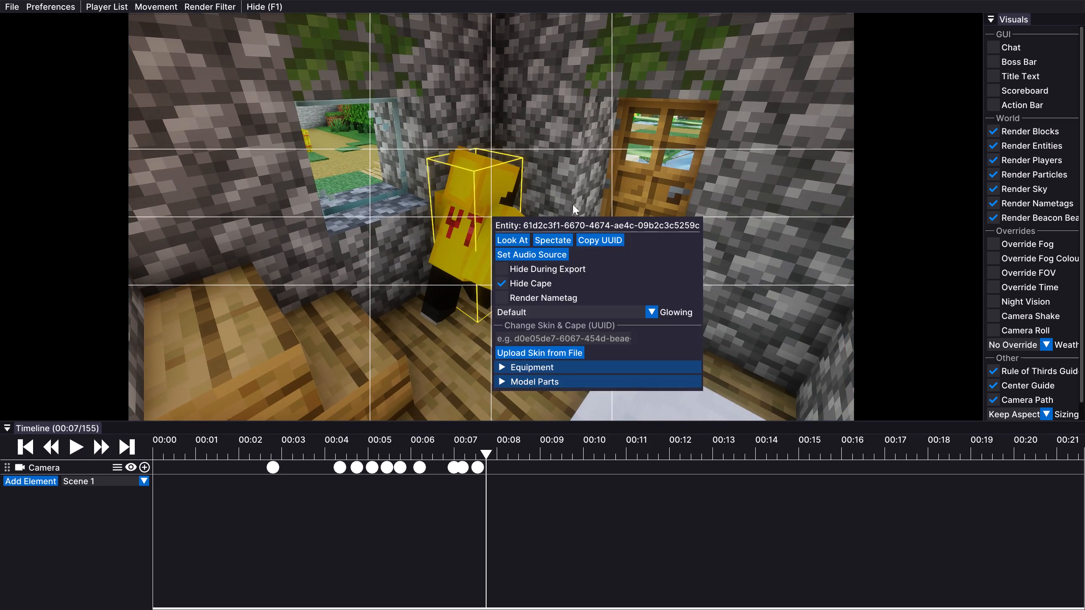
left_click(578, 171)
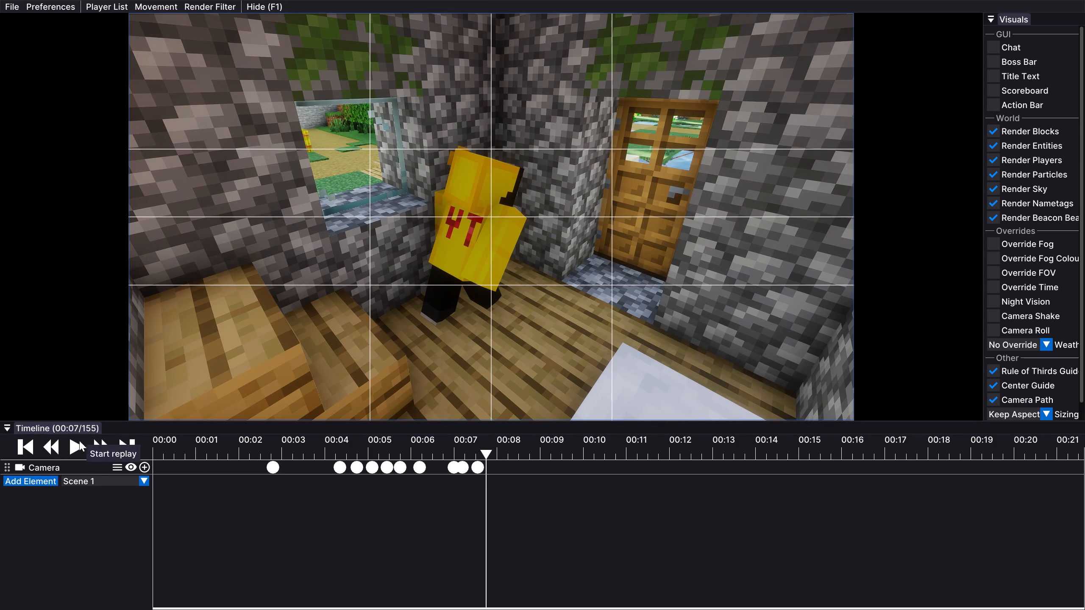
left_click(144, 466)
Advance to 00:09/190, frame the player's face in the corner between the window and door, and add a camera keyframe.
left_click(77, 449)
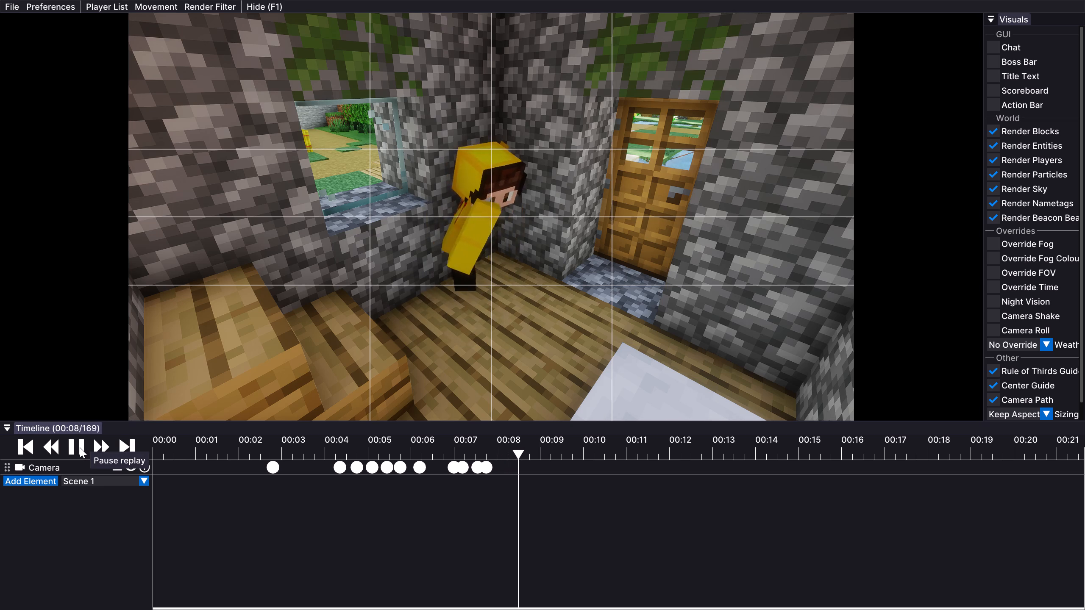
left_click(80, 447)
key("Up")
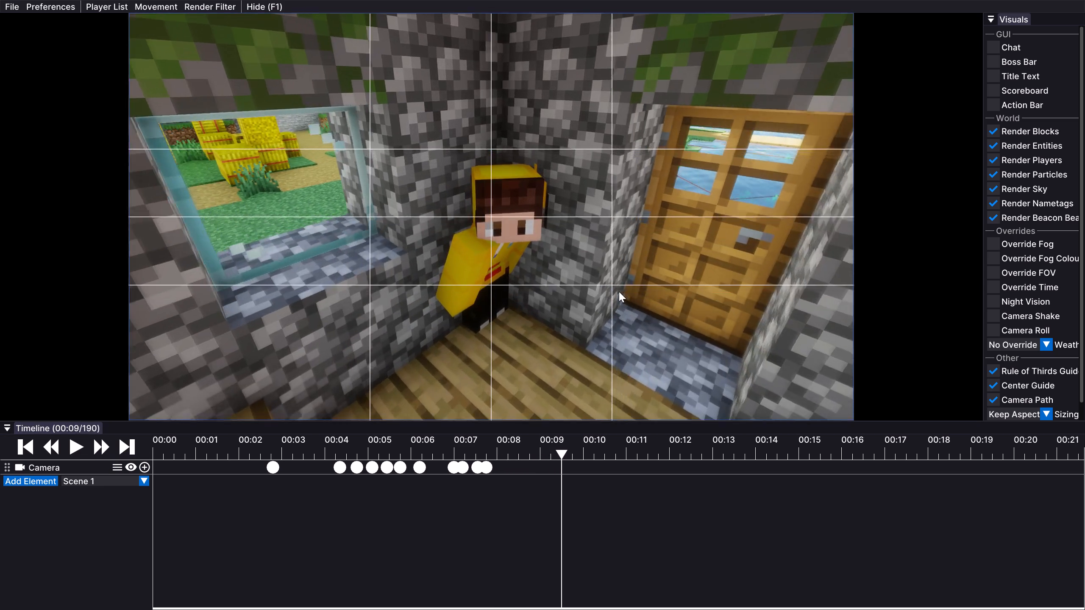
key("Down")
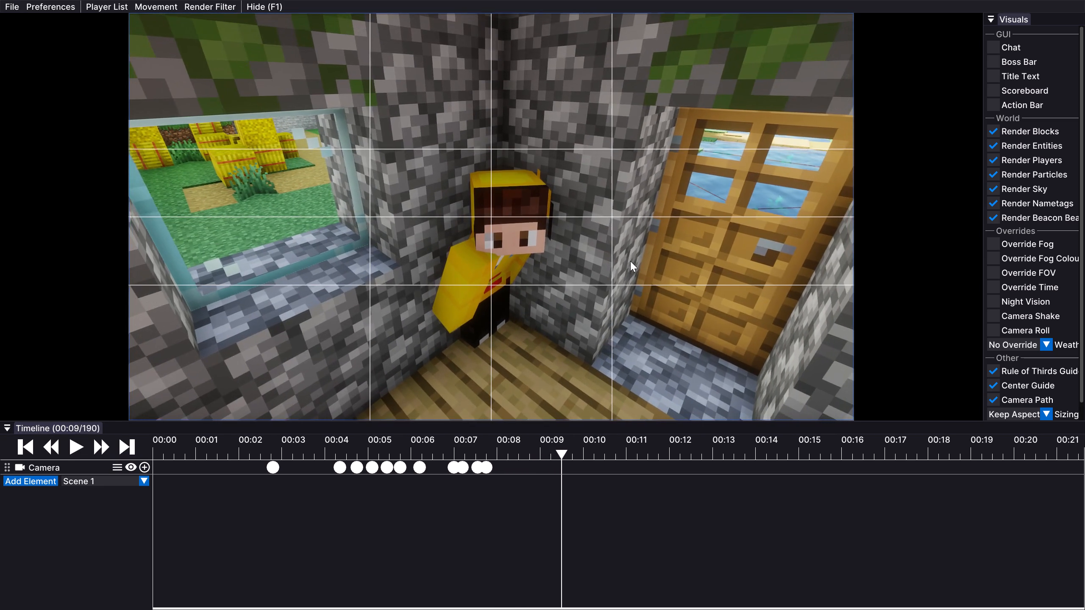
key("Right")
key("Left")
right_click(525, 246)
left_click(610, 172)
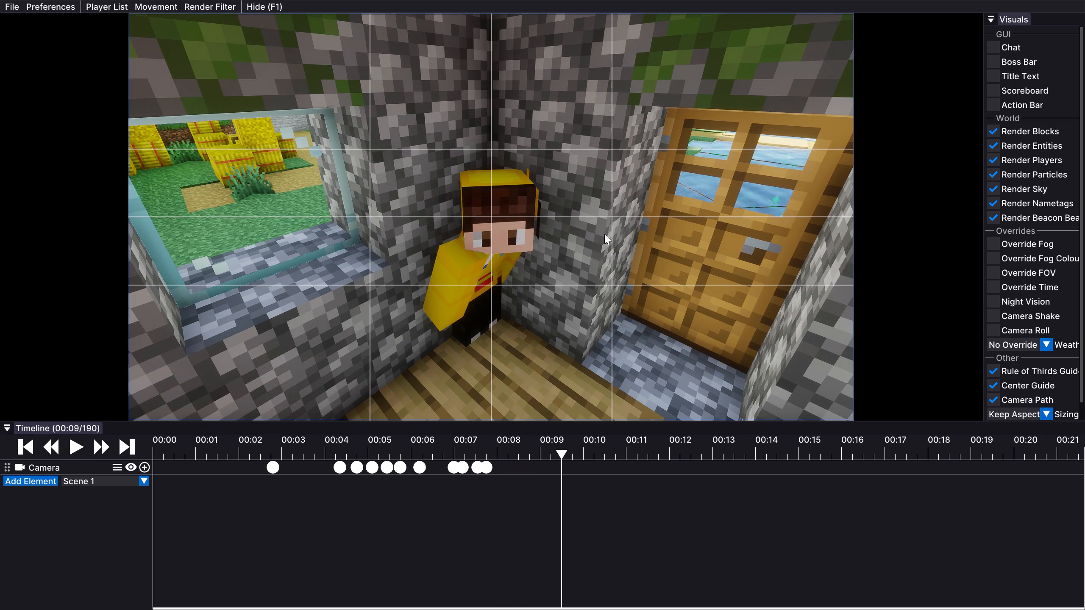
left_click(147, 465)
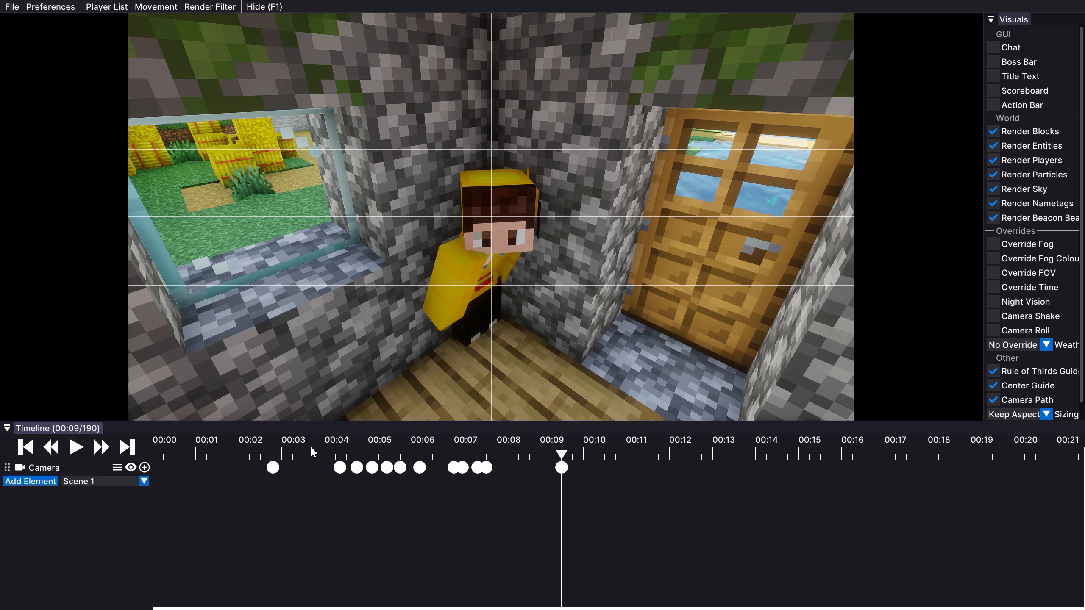
Play back the camera path from just before the first keyframe to check the shot into the house.
left_click(311, 446)
left_click_drag(311, 446, 273, 446)
left_click(69, 445)
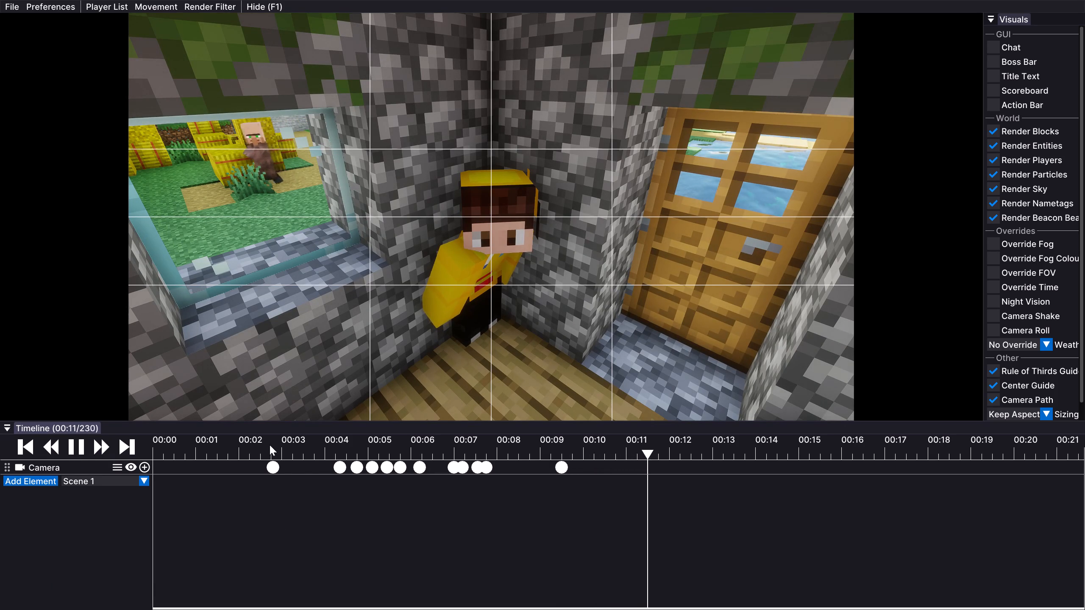
left_click(270, 445)
left_click(75, 443)
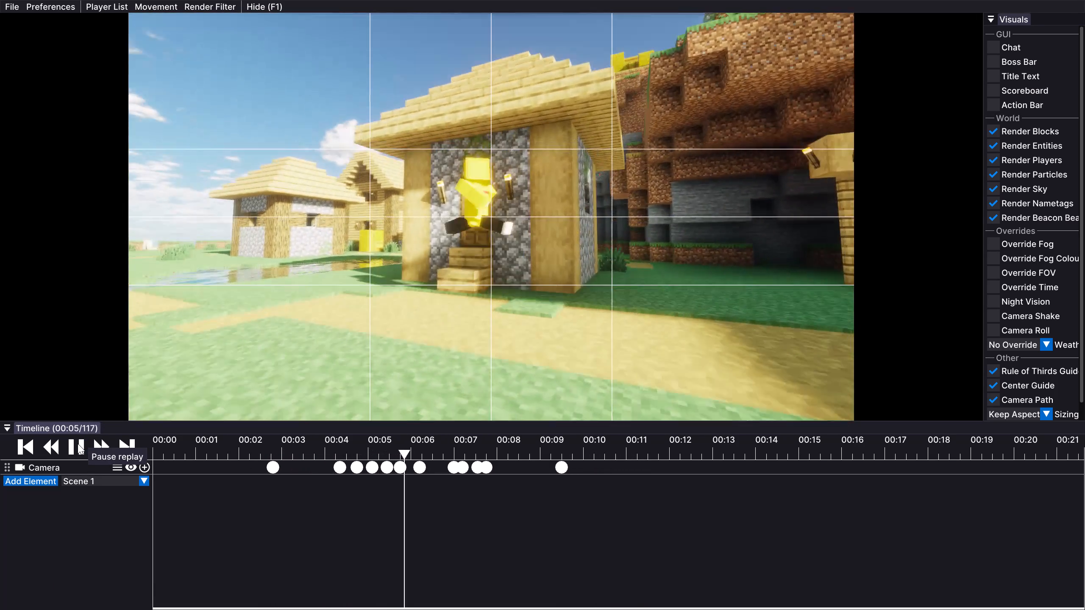
left_click(78, 444)
Delete the last seven camera keyframes, from just before 00:06 through 00:09/190.
left_click_drag(587, 501, 405, 446)
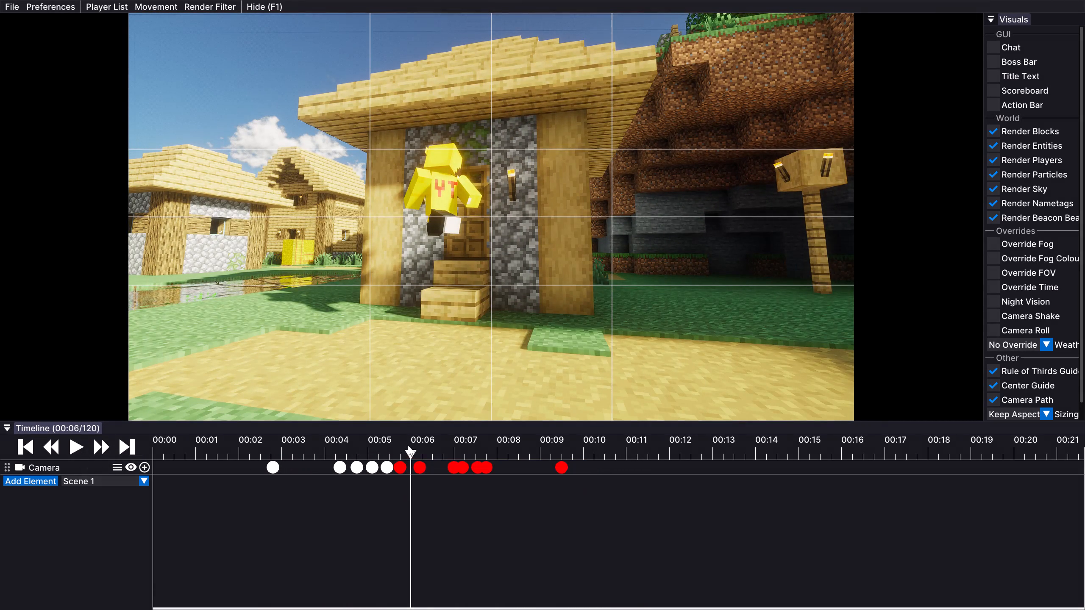
key("Delete")
At 00:05/117, frame the player on the house's steps from across the water, and add a camera keyframe.
key("Up")
left_click(384, 450)
left_click(79, 441)
left_click(75, 442)
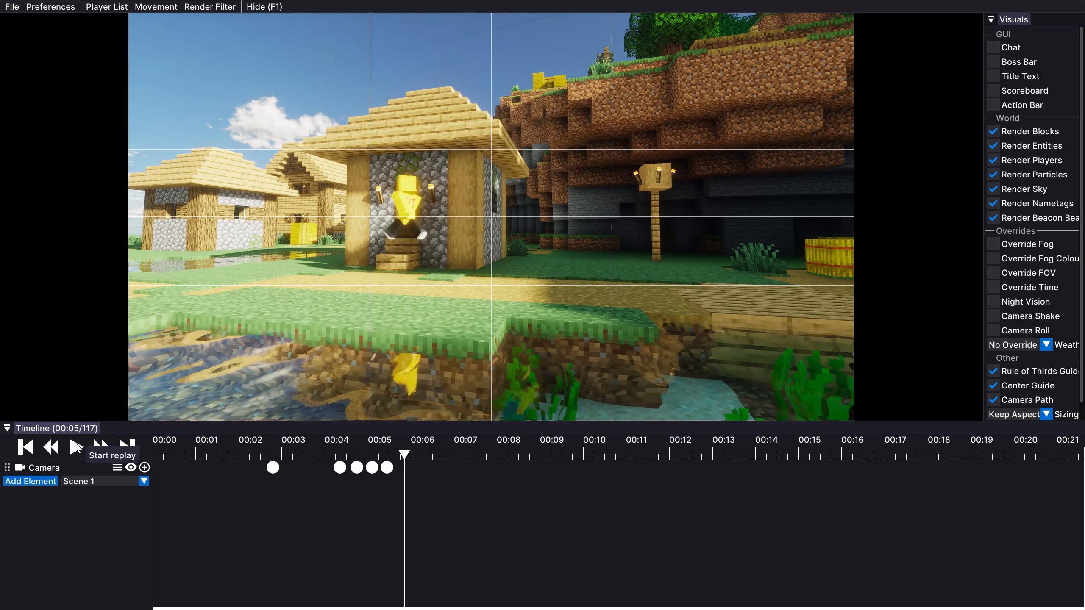
left_click_drag(571, 277, 542, 305)
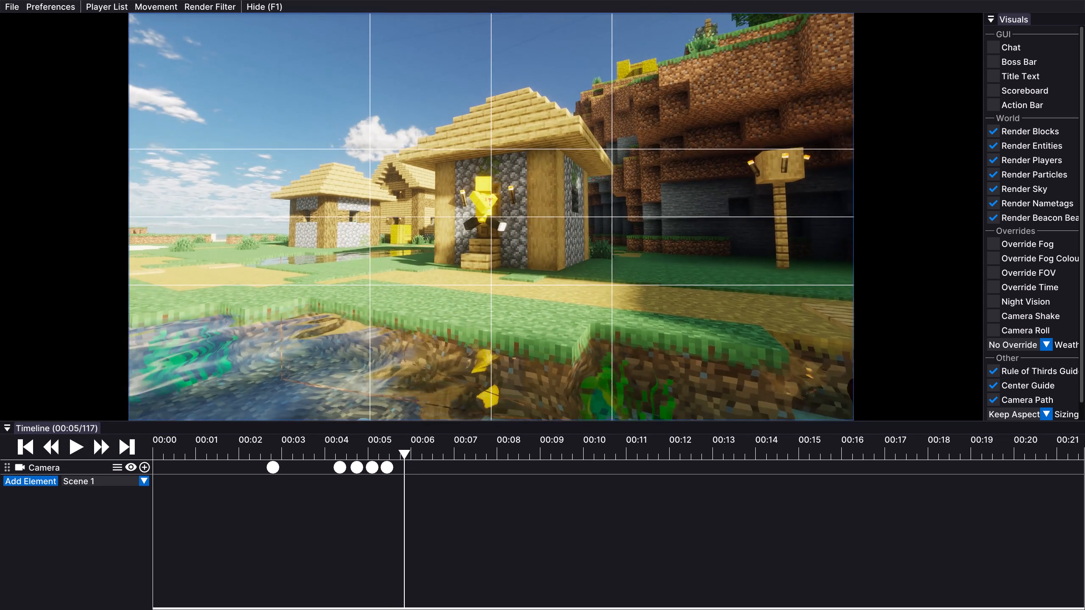
left_click_drag(542, 305, 542, 305)
right_click(491, 216)
left_click(632, 156)
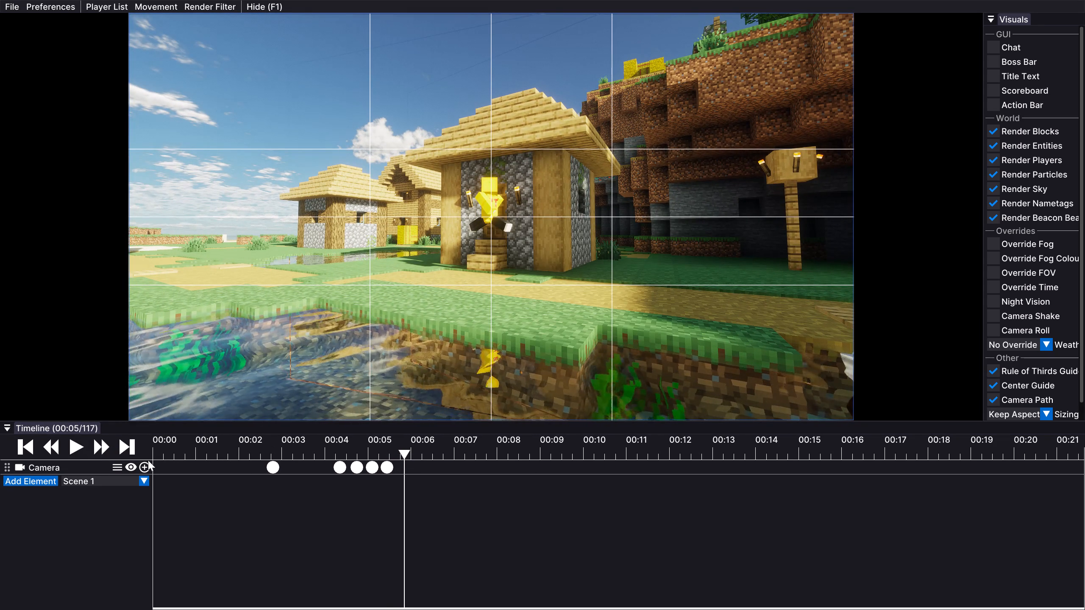
left_click(147, 466)
Advance to 00:07/151, after the house's door closes, and add a camera keyframe with the same exterior view.
left_click(78, 443)
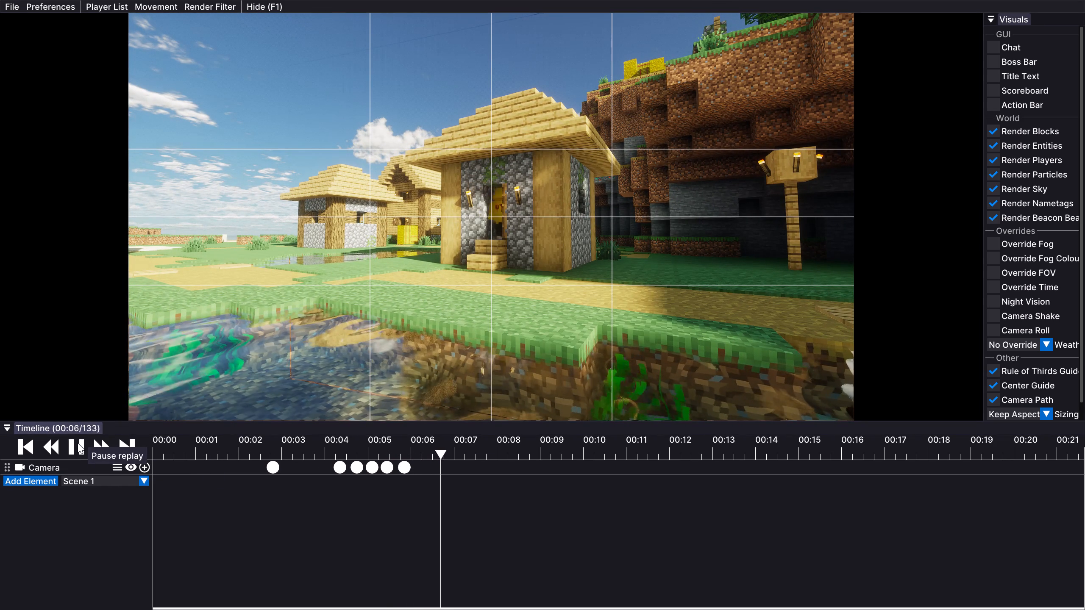
left_click(78, 443)
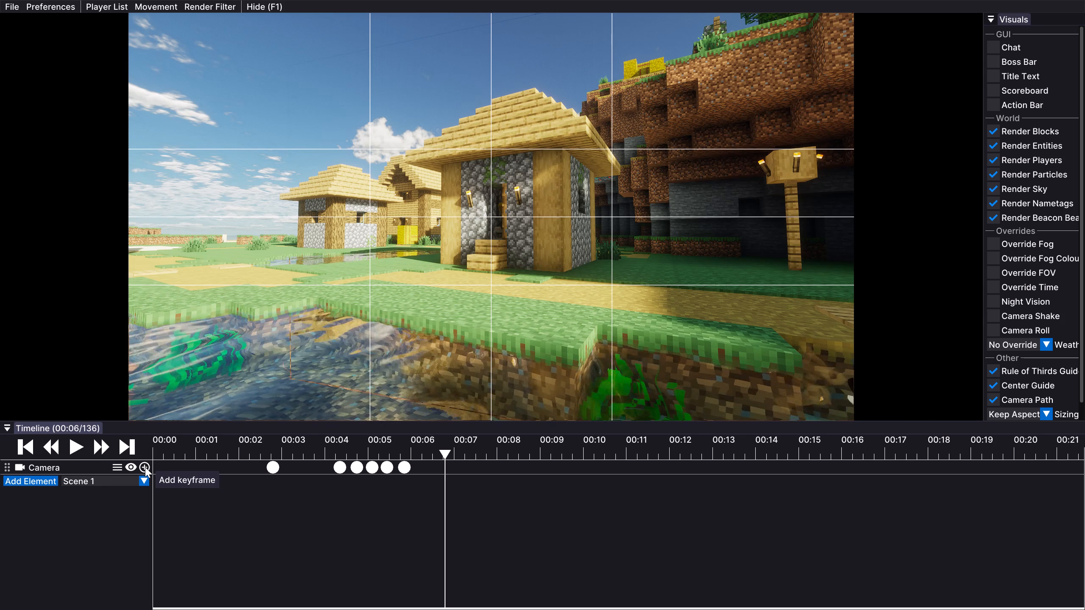
left_click(82, 447)
left_click(82, 446)
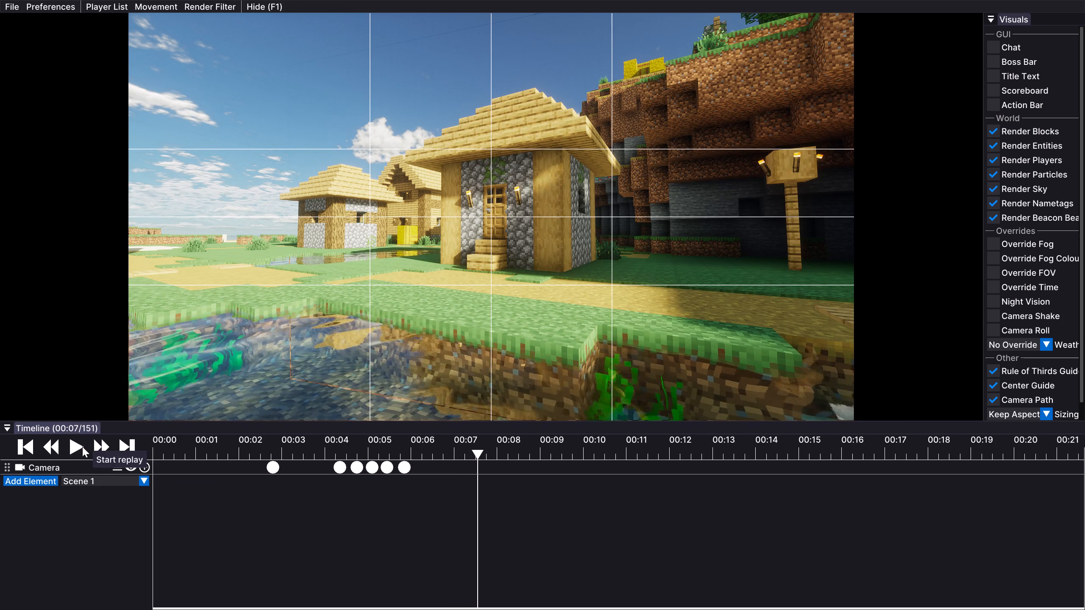
left_click(140, 463)
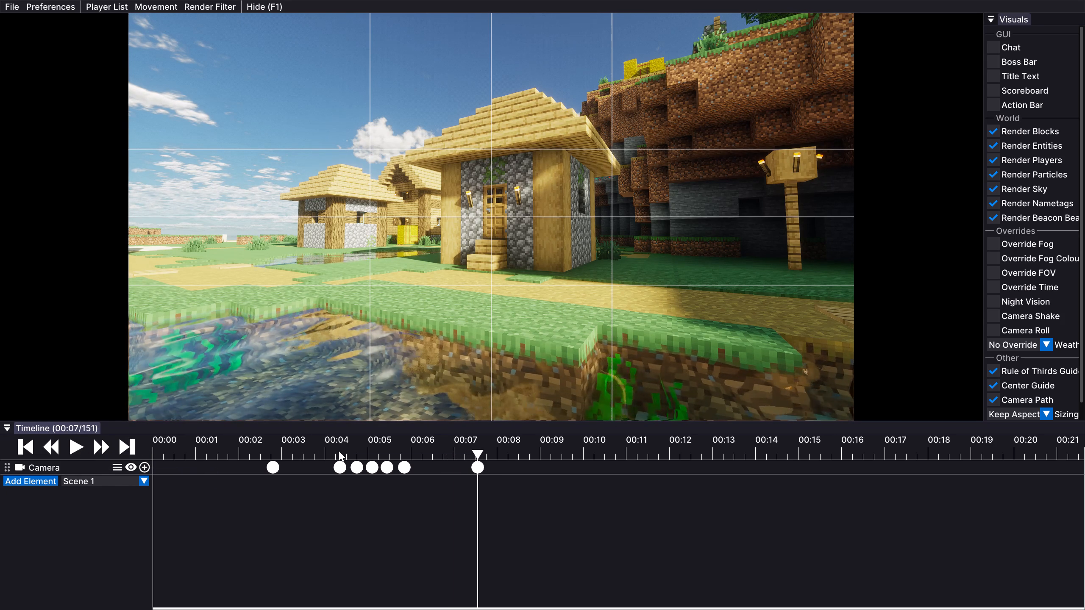
Play back the shortened camera path from just before the first keyframe.
left_click(339, 451)
left_click_drag(338, 450, 267, 452)
left_click(80, 446)
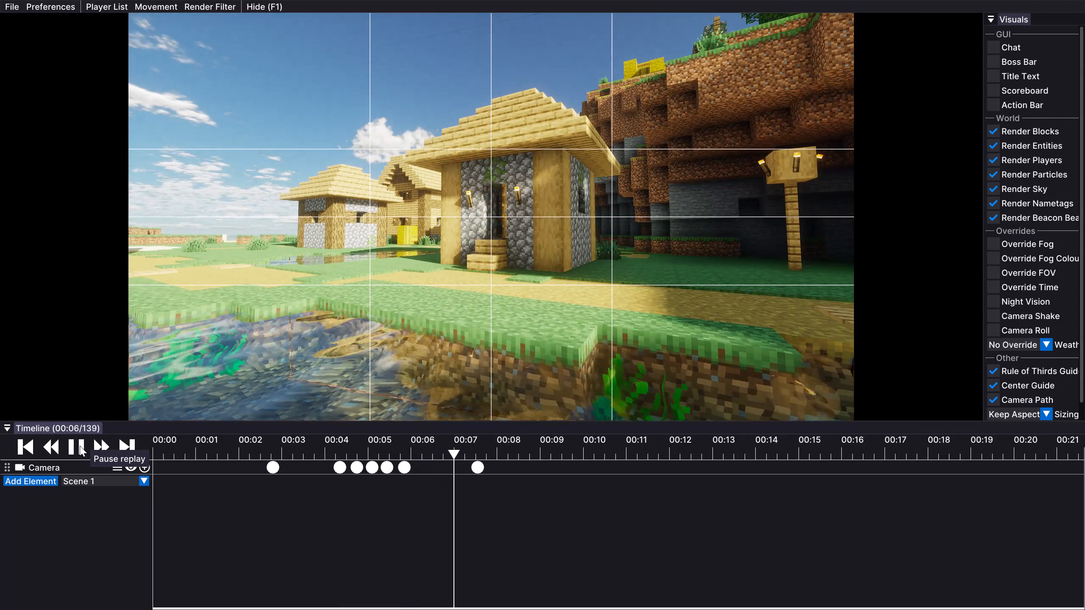
left_click(80, 446)
Stop the replay at 00:03/62, start a skin upload for the player, and search the Downloads folder for "skin".
left_click(261, 445)
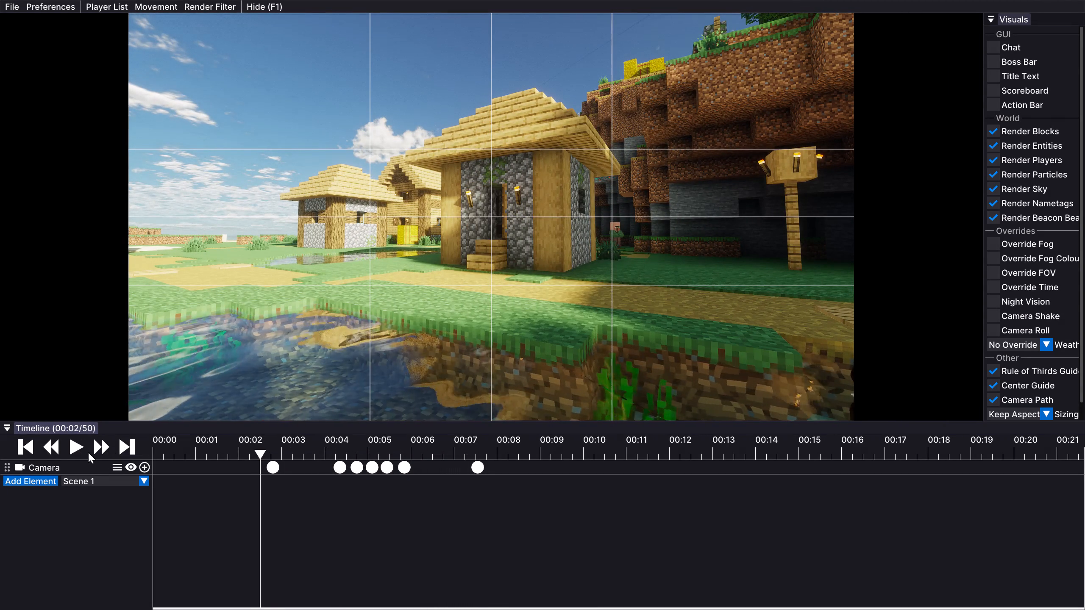
left_click(83, 446)
left_click(83, 446)
right_click(529, 246)
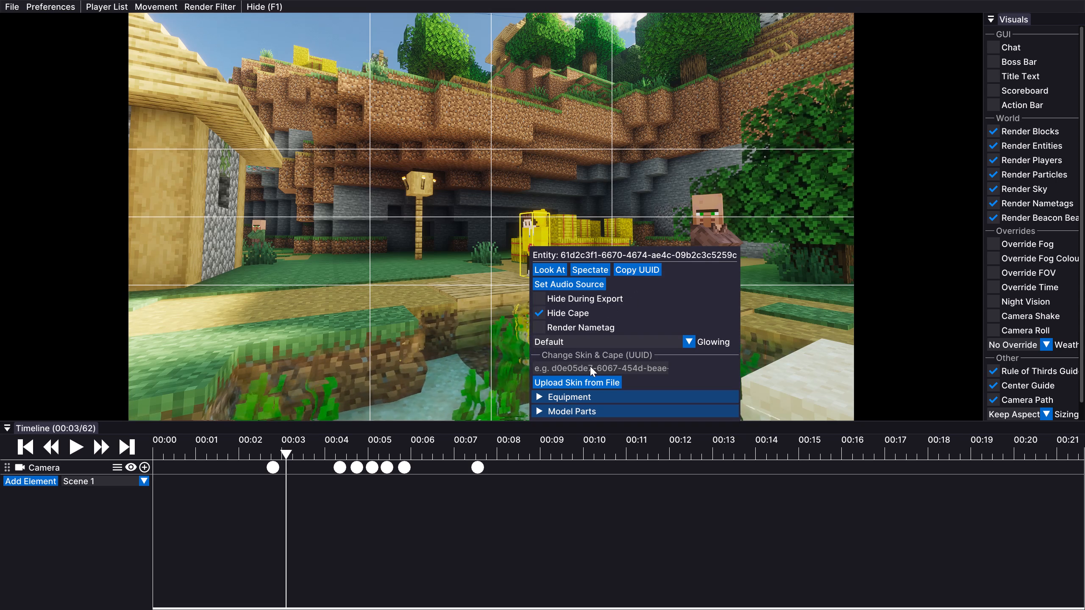
left_click(584, 380)
left_click(61, 153)
left_click(61, 134)
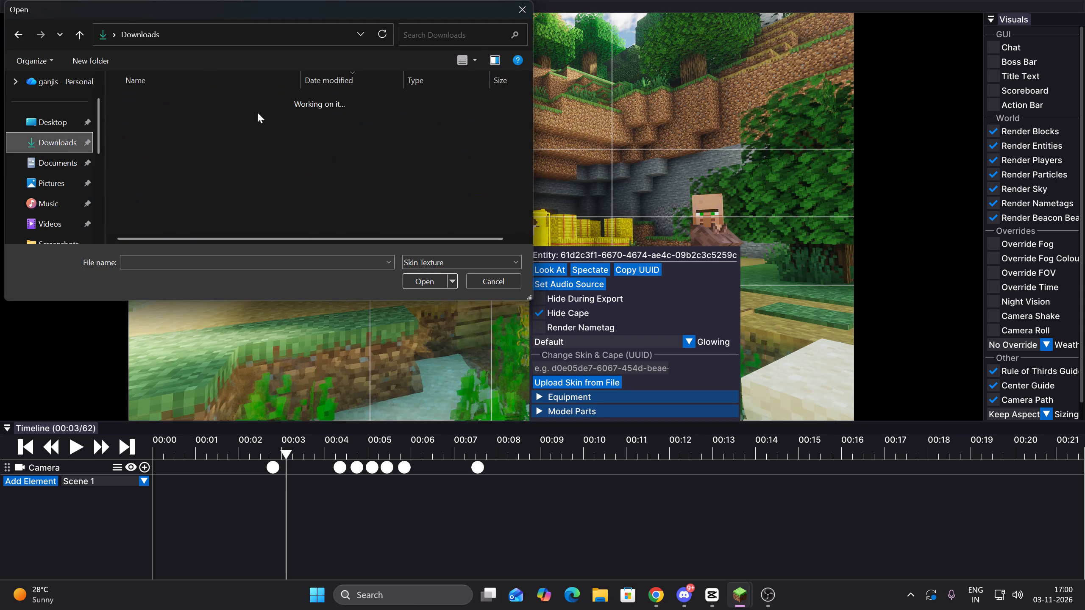
left_click(462, 28)
left_click(450, 37)
key("s")
type("kin")
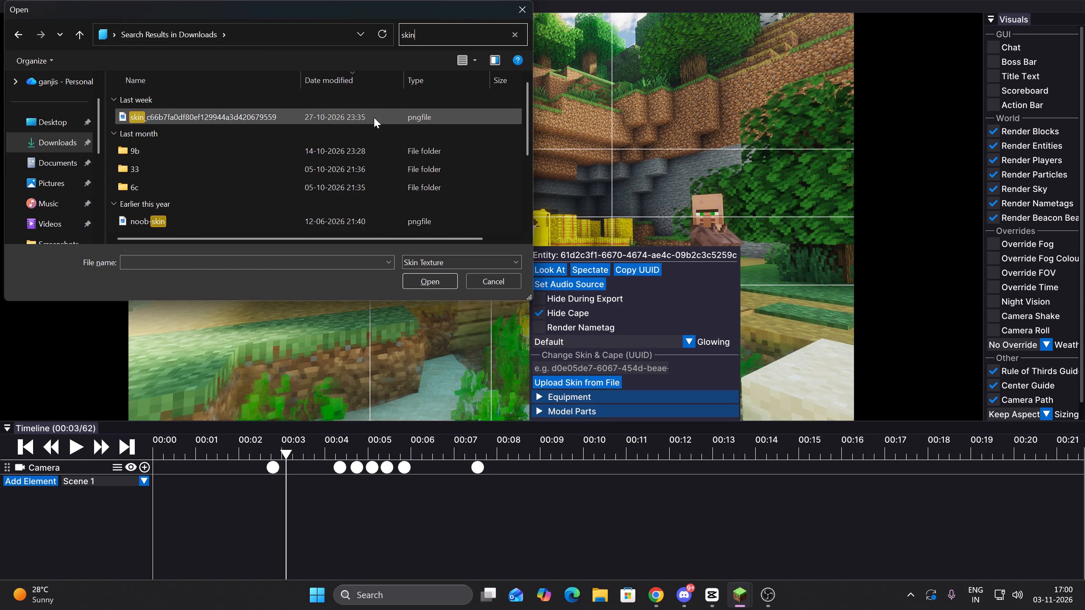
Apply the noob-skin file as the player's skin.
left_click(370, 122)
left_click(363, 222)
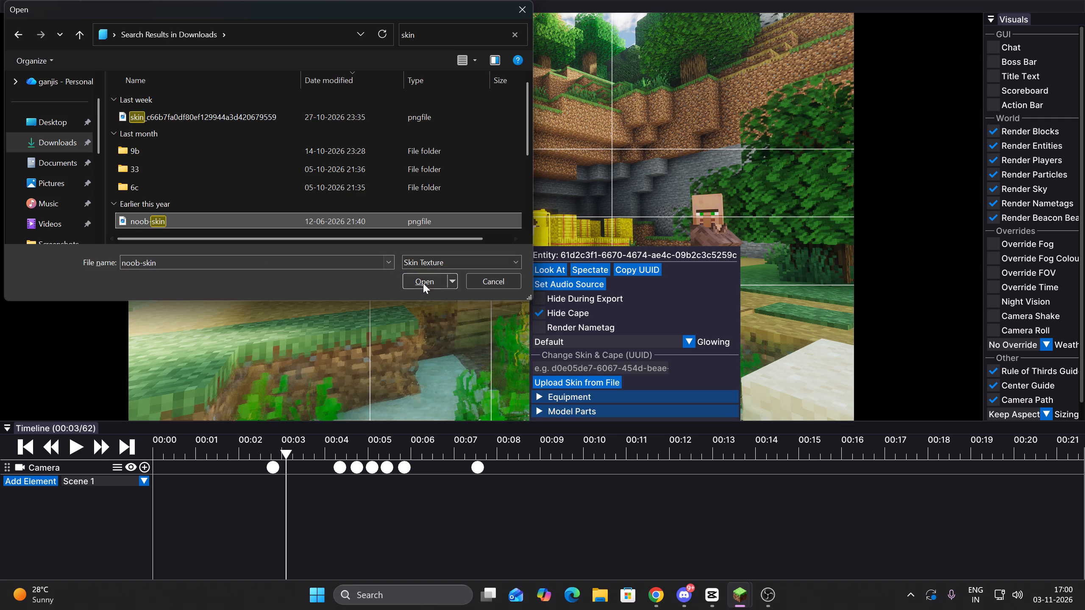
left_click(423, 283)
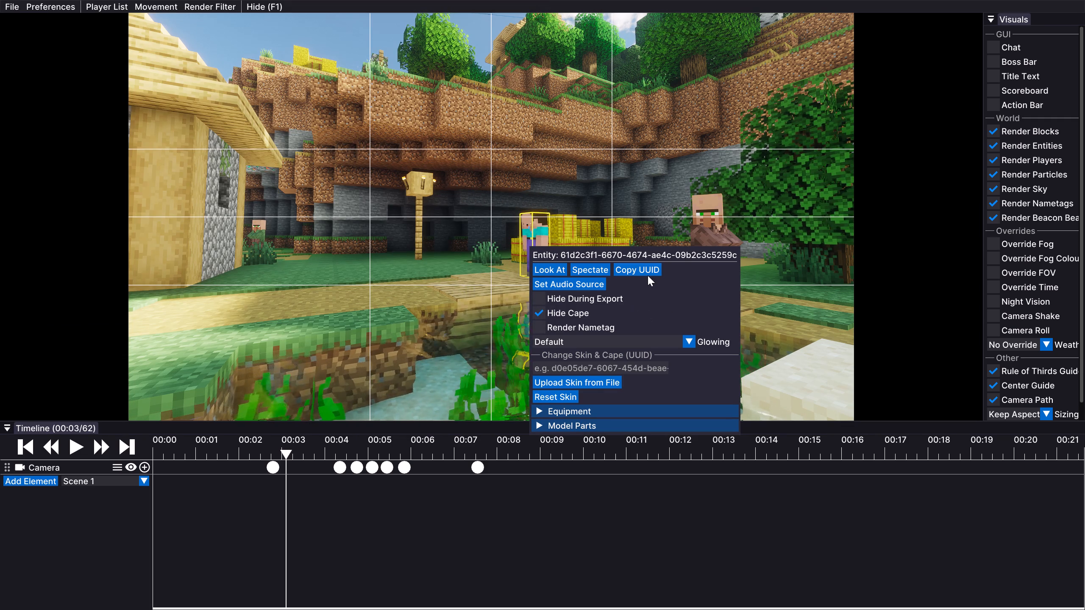
Apply the skin file whose name contains c66b7fa0df80 as the player's skin.
left_click(591, 382)
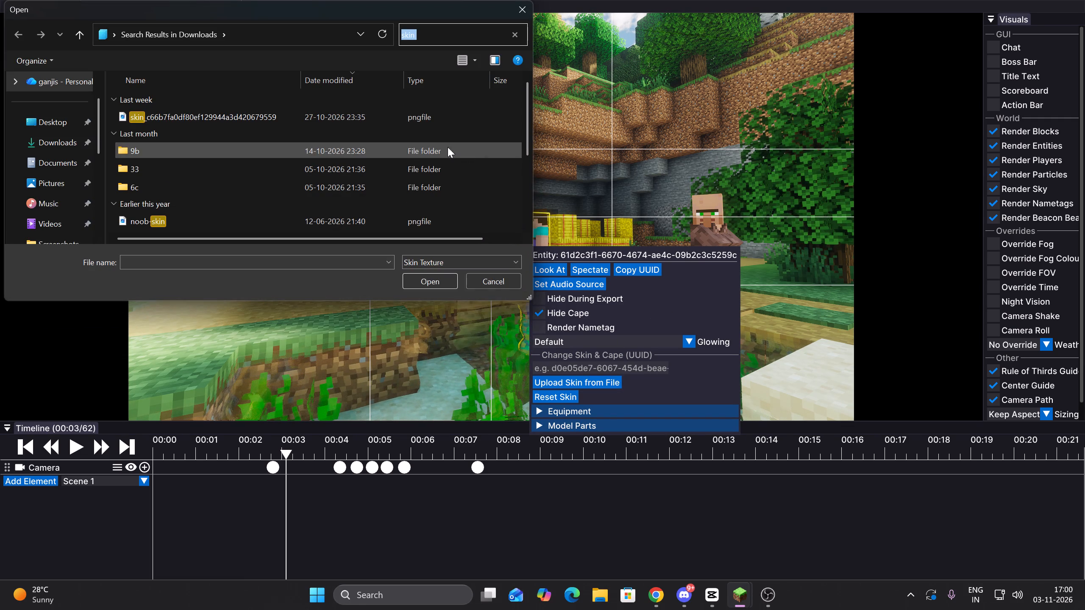
left_click(269, 111)
left_click(428, 279)
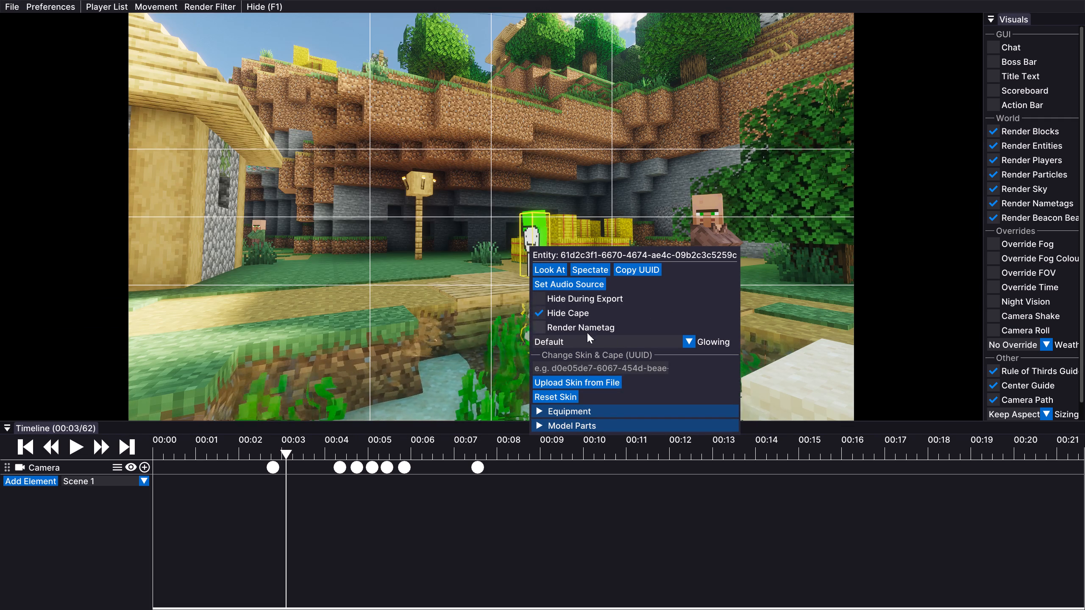
Play back the shot from 00:02/53 to check the player's new skin, and stop at 00:06/138.
left_click(303, 457)
left_click(267, 453)
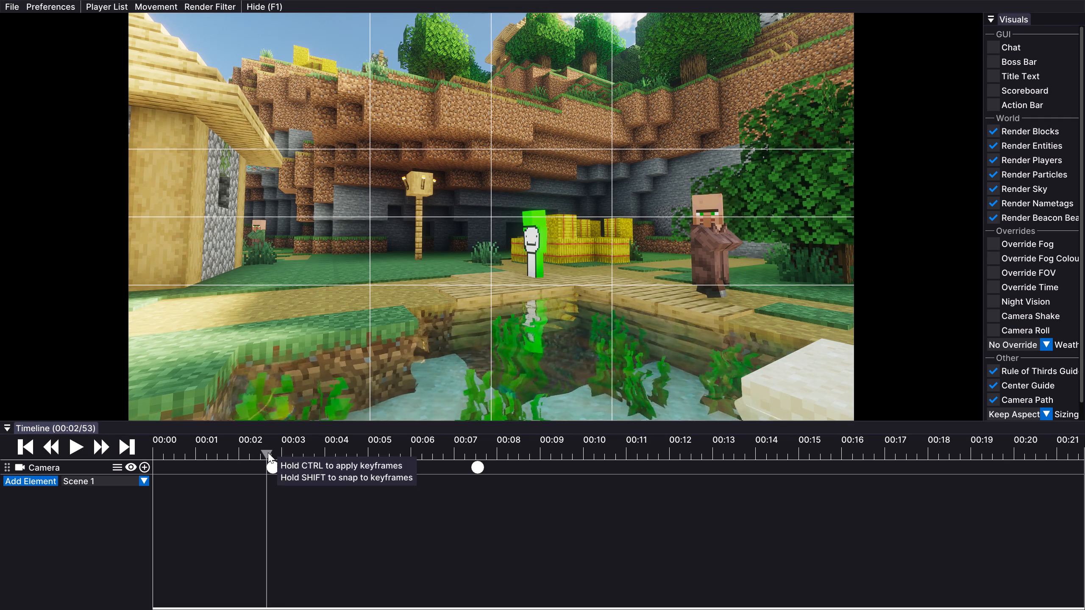
left_click(82, 443)
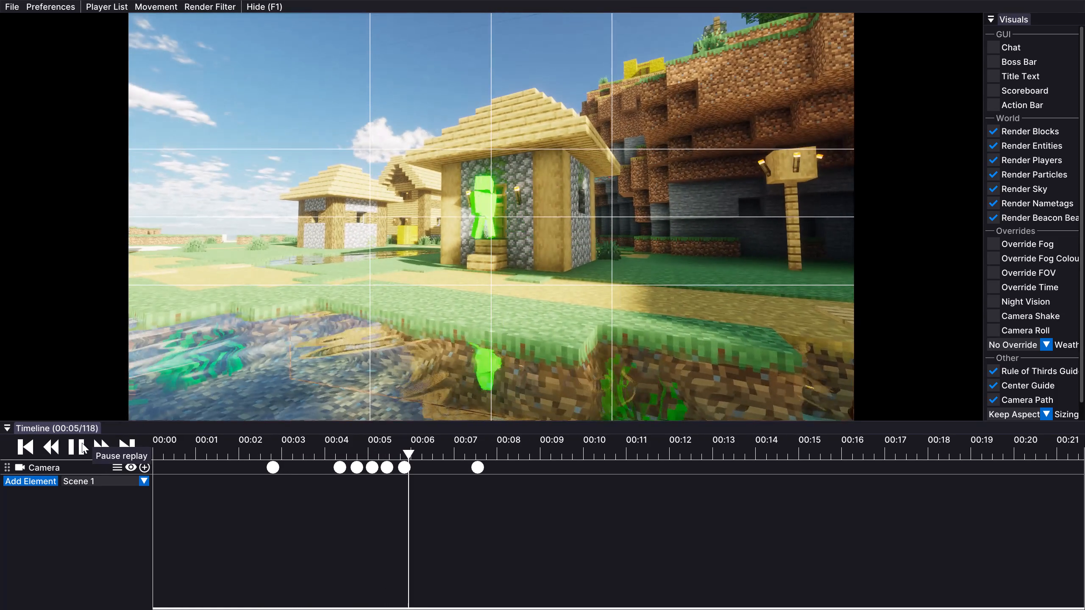
left_click(82, 443)
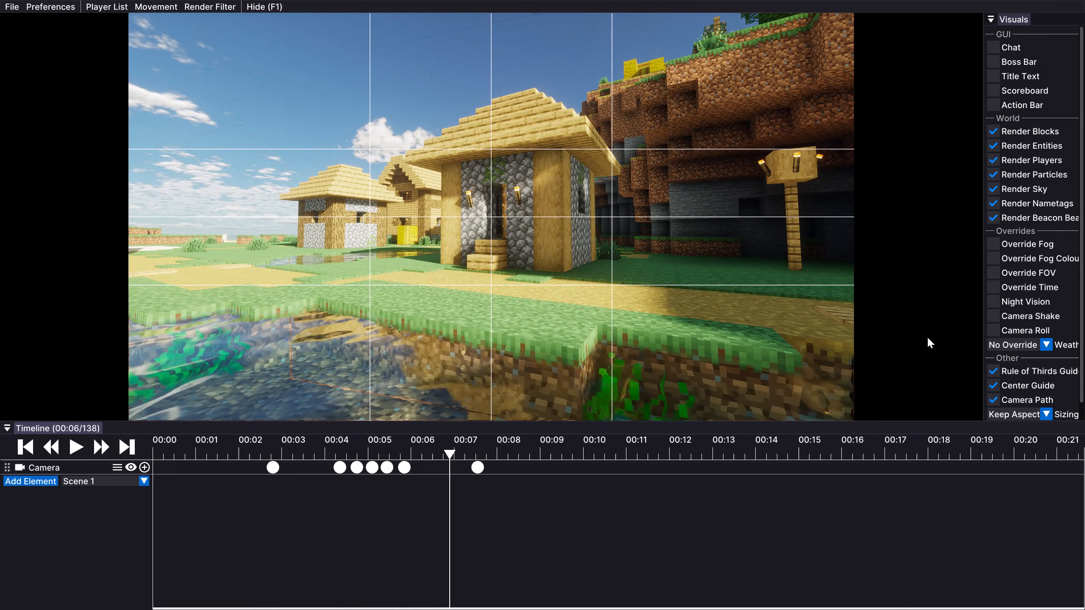
Enable the time override and set the world time to 1899.
left_click(1027, 271)
left_click(1021, 268)
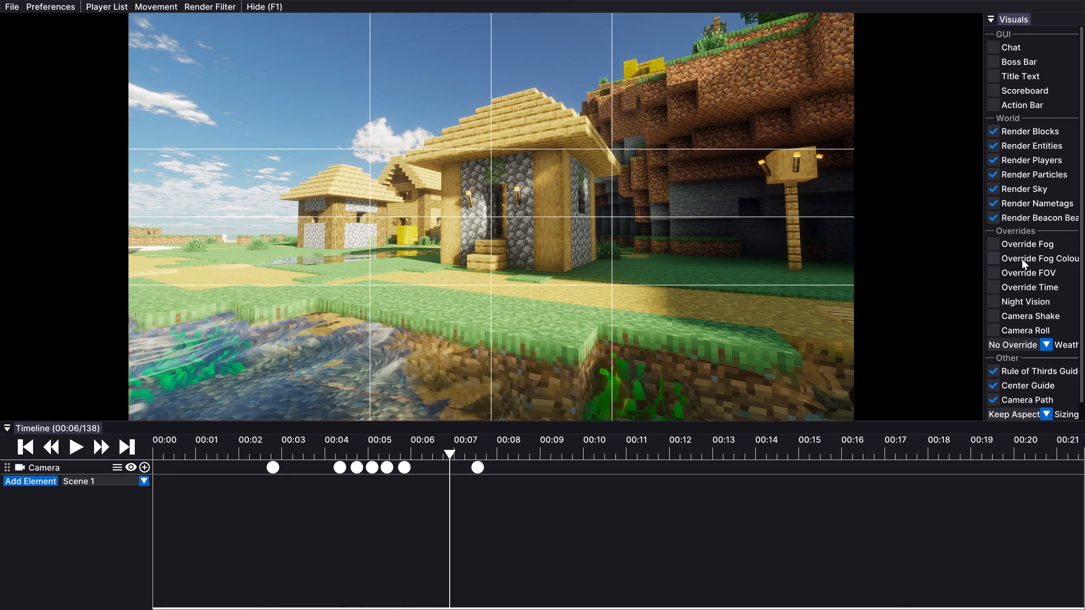
left_click(1023, 287)
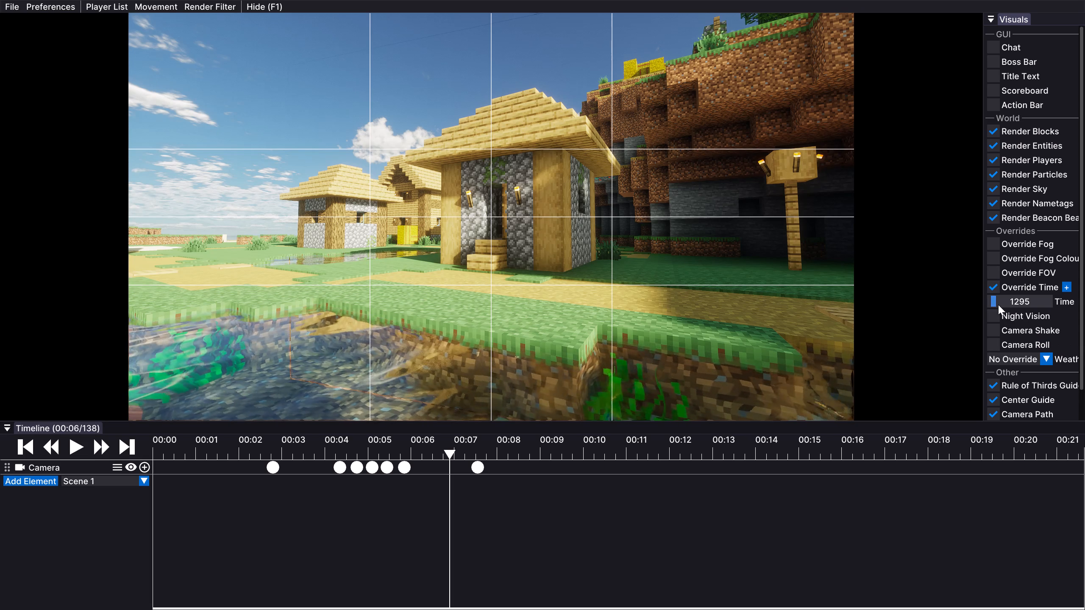
left_click_drag(998, 305, 995, 305)
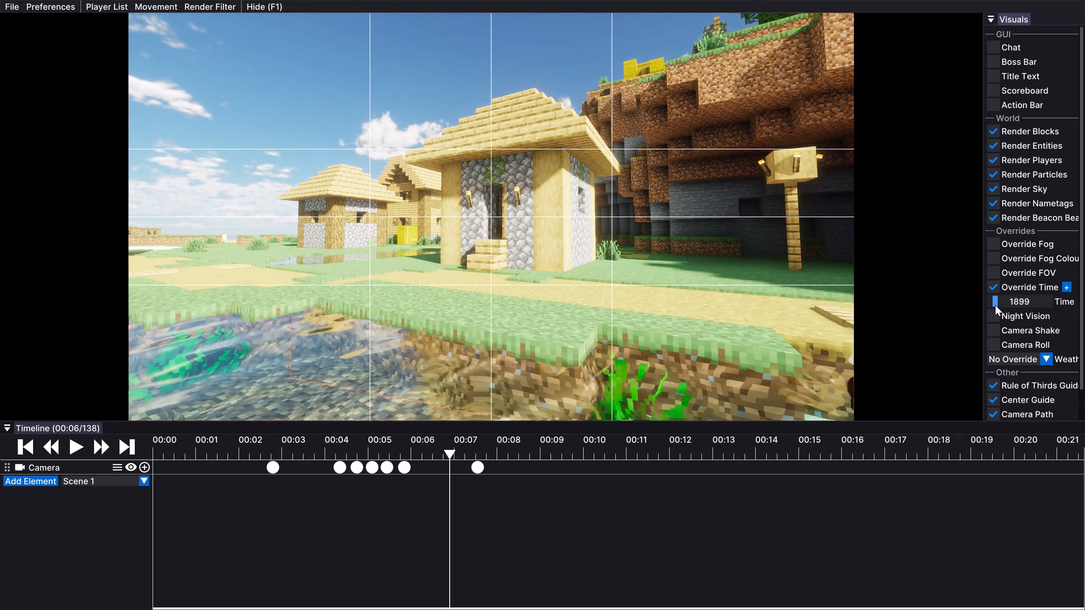
Set the overridden world time to 12086 for warm, low-sun lighting on the village.
left_click_drag(995, 305, 1013, 308)
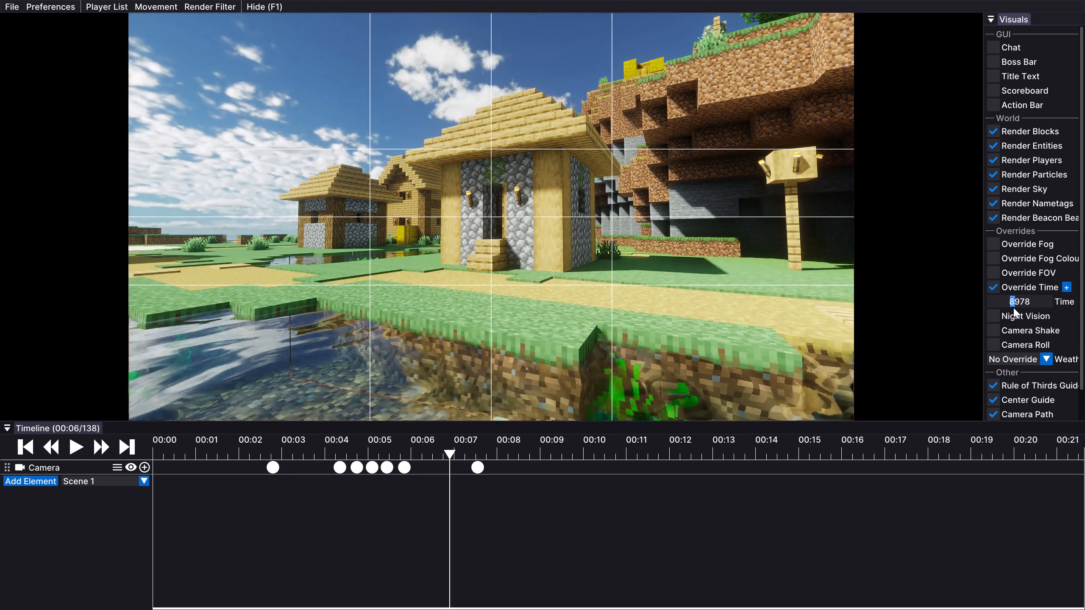
left_click_drag(1013, 308, 1021, 308)
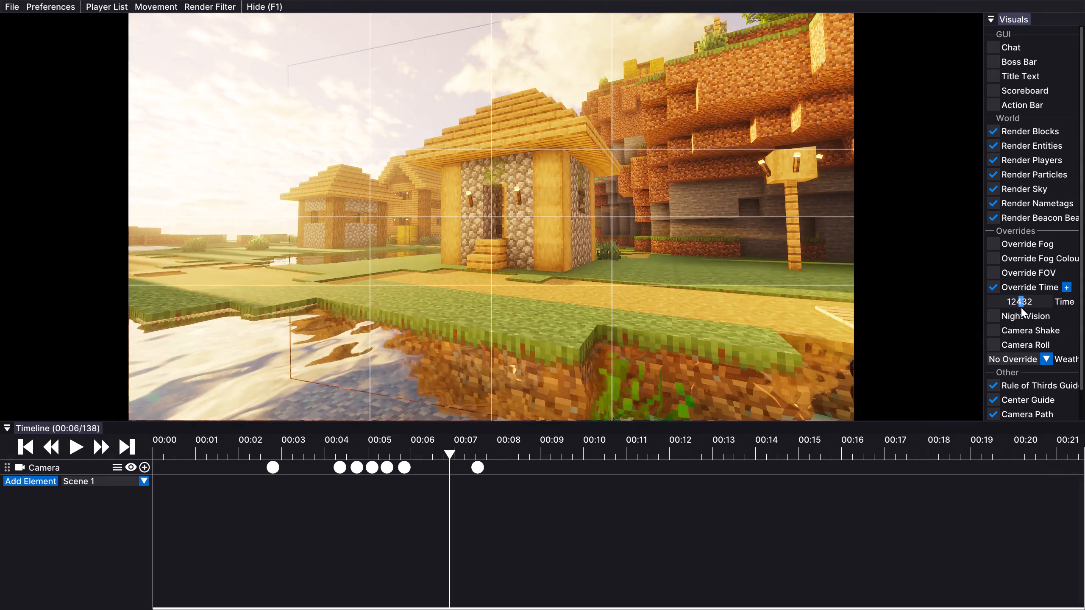
left_click_drag(1021, 308, 1021, 308)
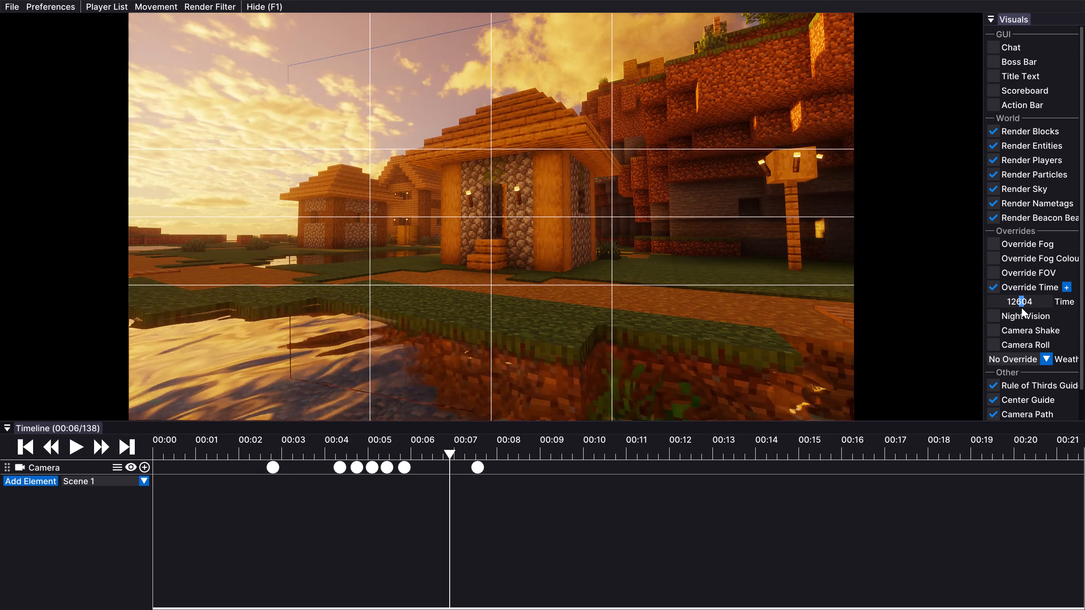
left_click_drag(1021, 308, 1020, 308)
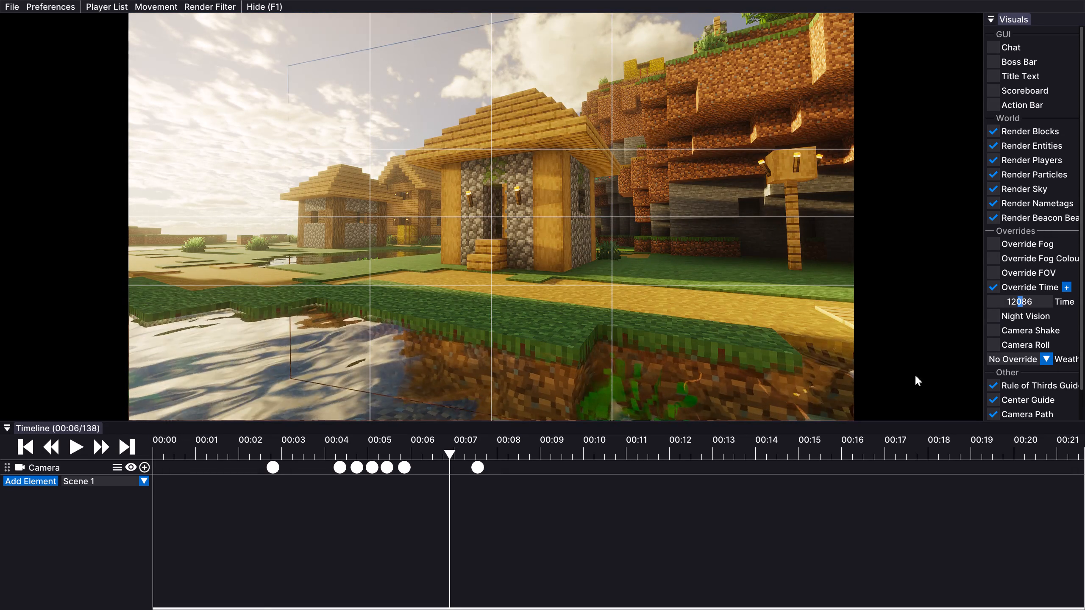
Play back the shot from just before its first camera keyframe to check the new lighting, stopping at 00:06/124.
left_click(264, 446)
left_click(74, 447)
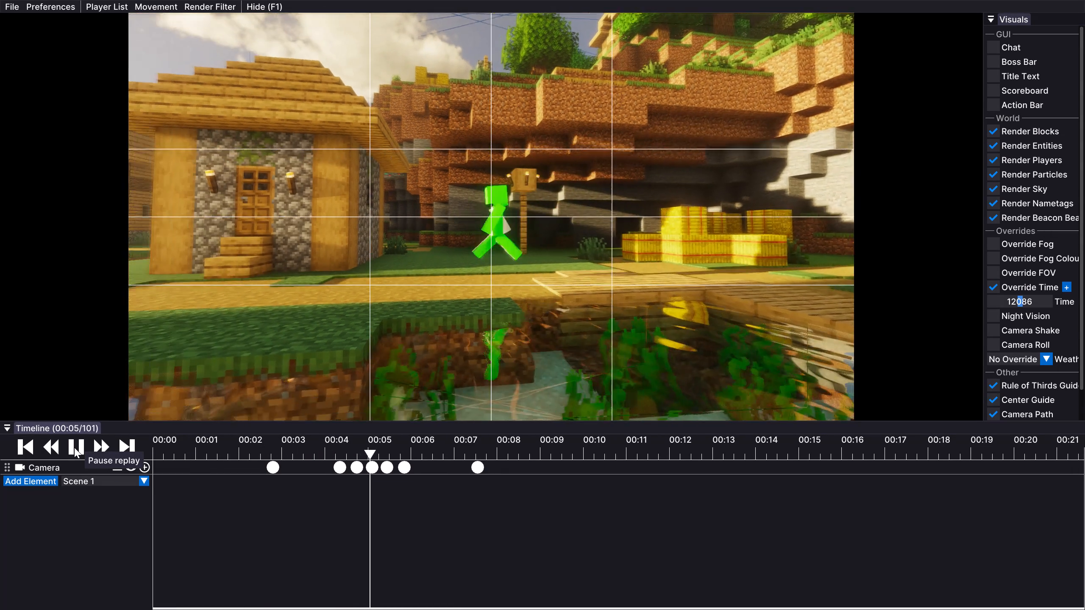
left_click(74, 447)
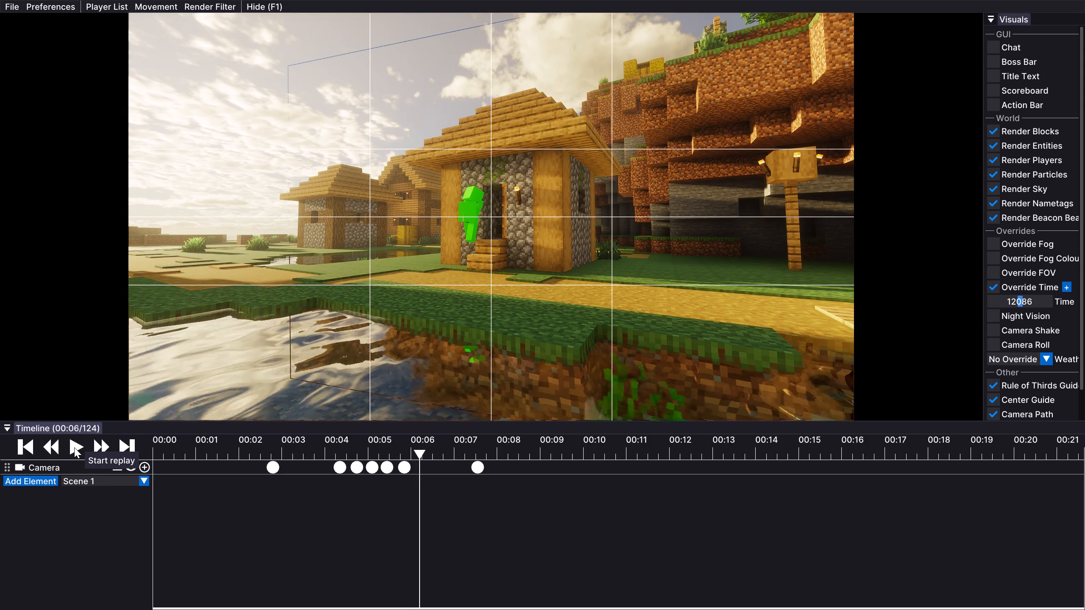
Advance the replay to 00:07/156 and add a closing camera keyframe there.
left_click(74, 447)
left_click(74, 447)
double_click(74, 447)
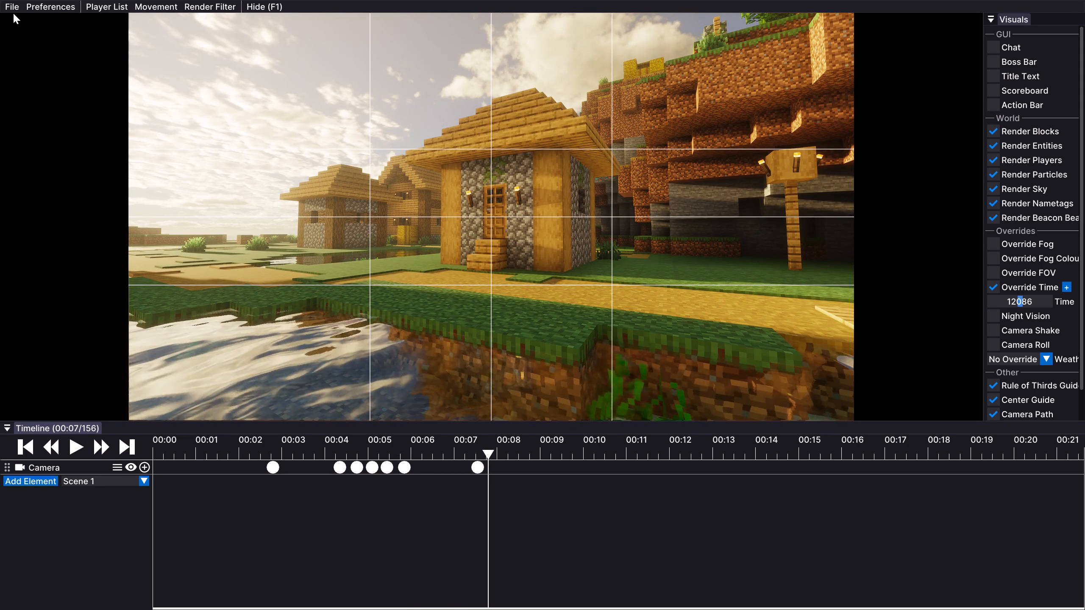
left_click(139, 467)
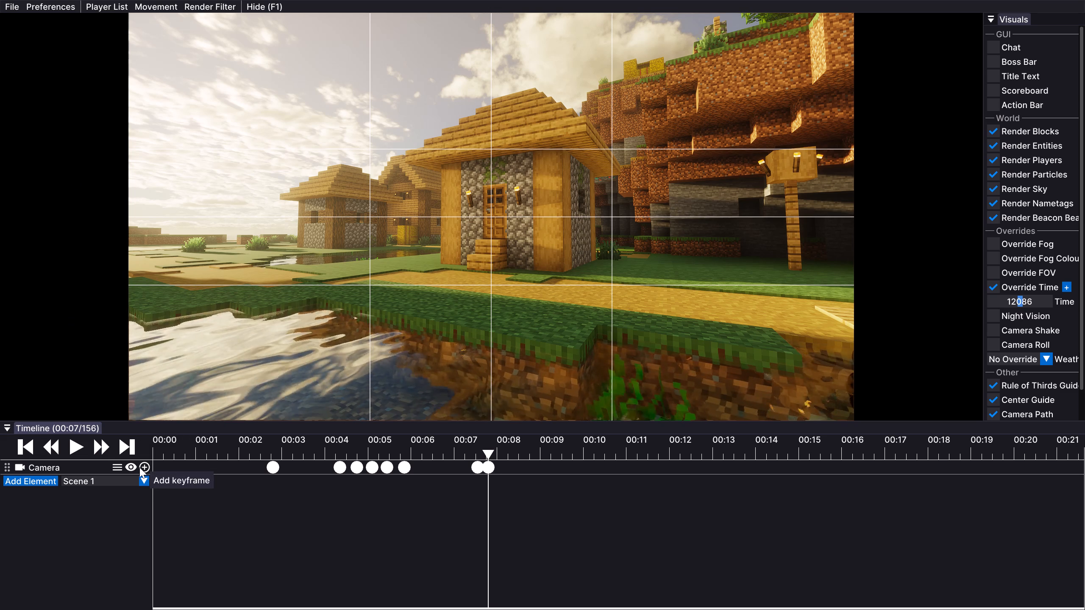
Export the shot as an MP4 video to the Videos folder with the existing export settings and suggested file name.
left_click(3, 6)
left_click(28, 19)
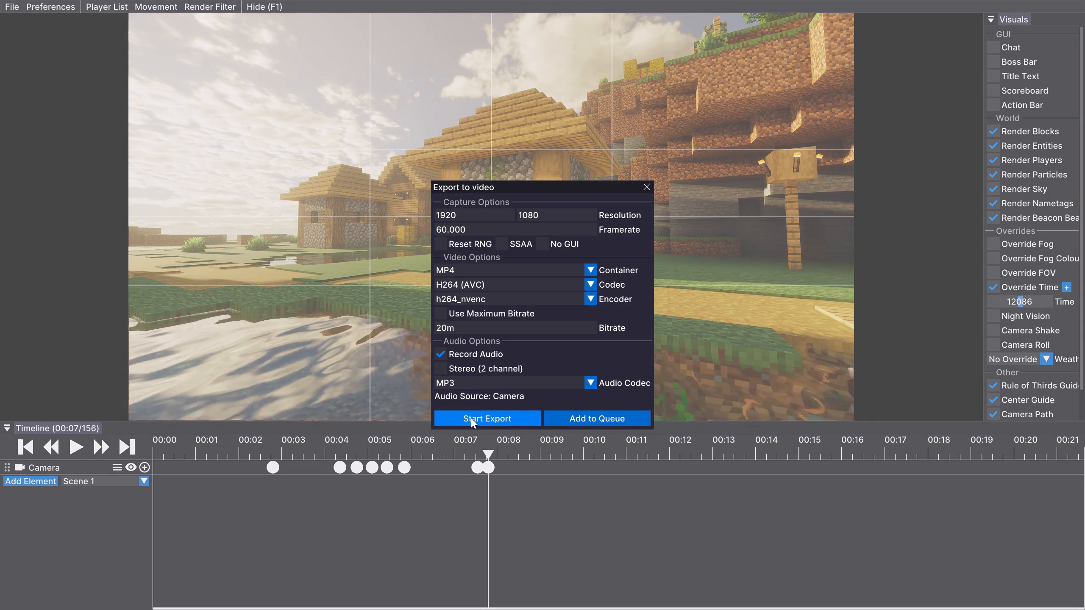
left_click(469, 424)
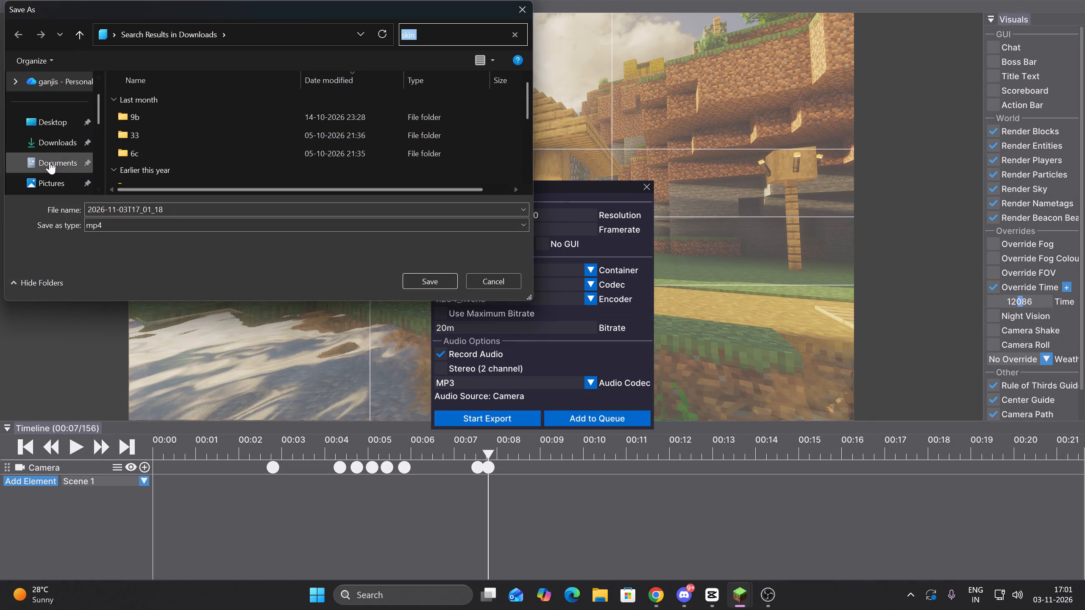
scroll(66, 177, "down", 1)
left_click(43, 139)
double_click(431, 272)
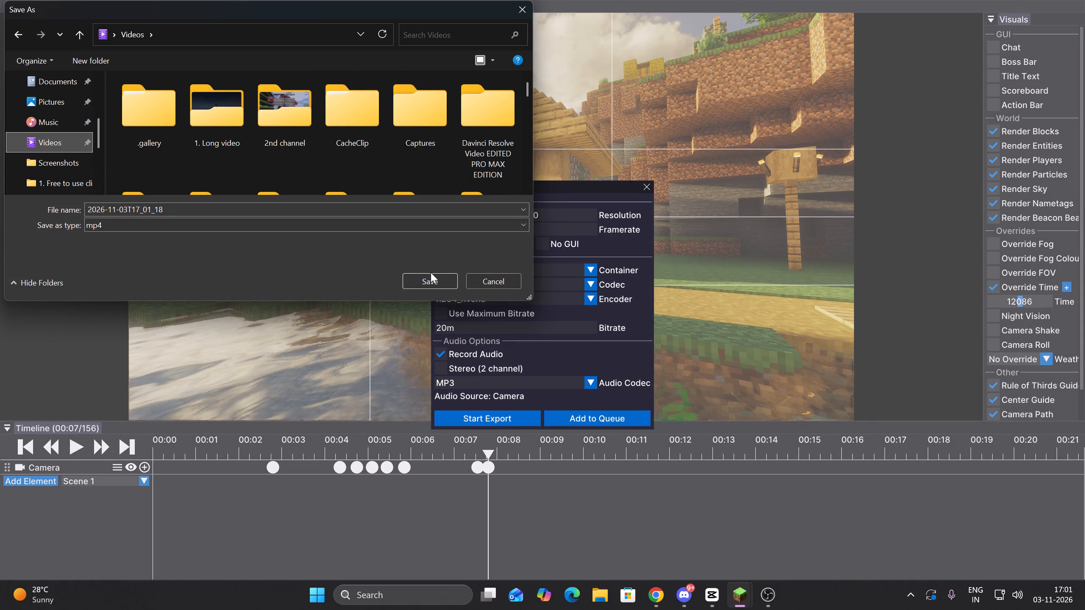
left_click(440, 280)
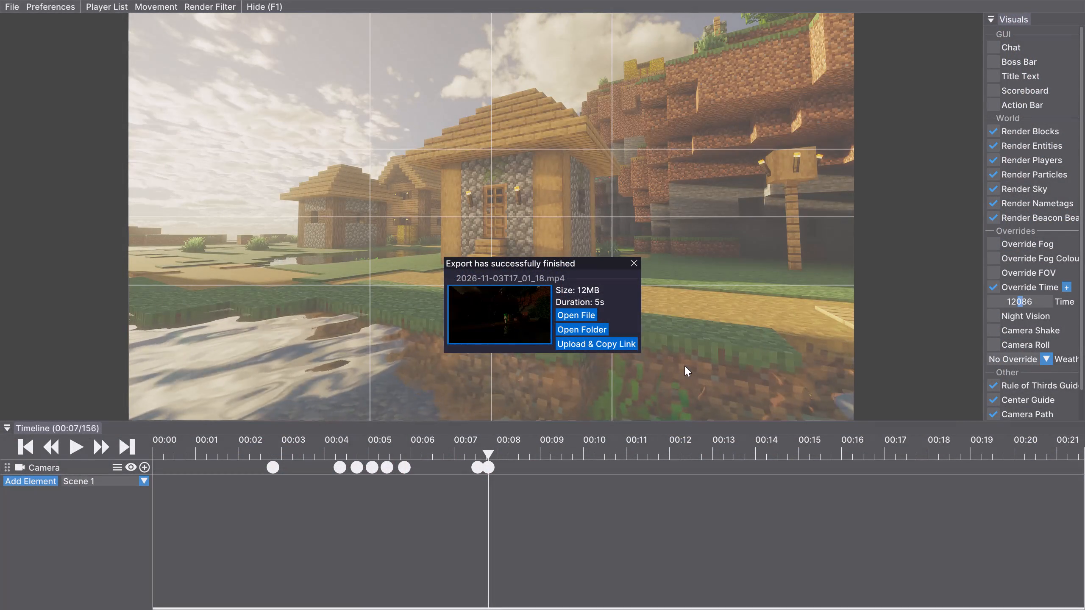
left_click(635, 264)
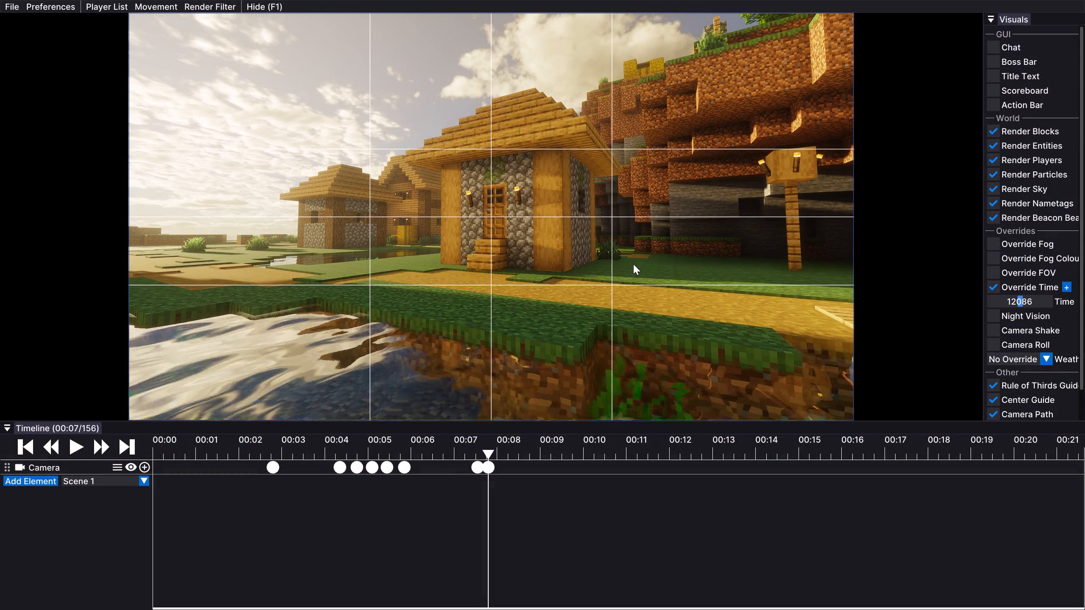
key("Escape")
key("Escape")
Move the replay position to 00:07/152 and delete all keyframes from the Camera track.
left_click(584, 451)
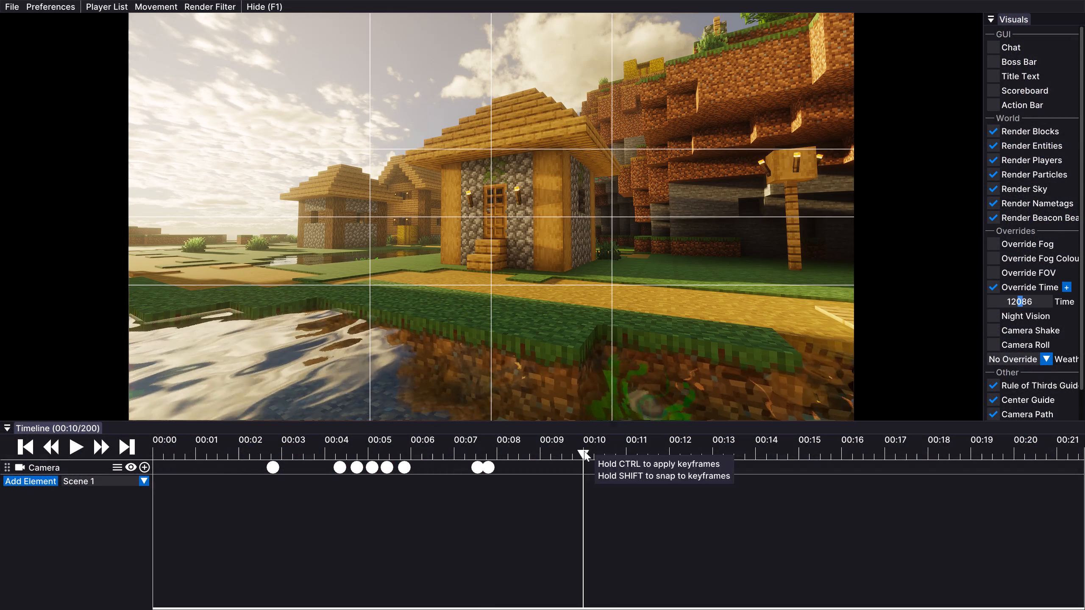
left_click_drag(586, 451, 479, 470)
left_click_drag(551, 488, 486, 473)
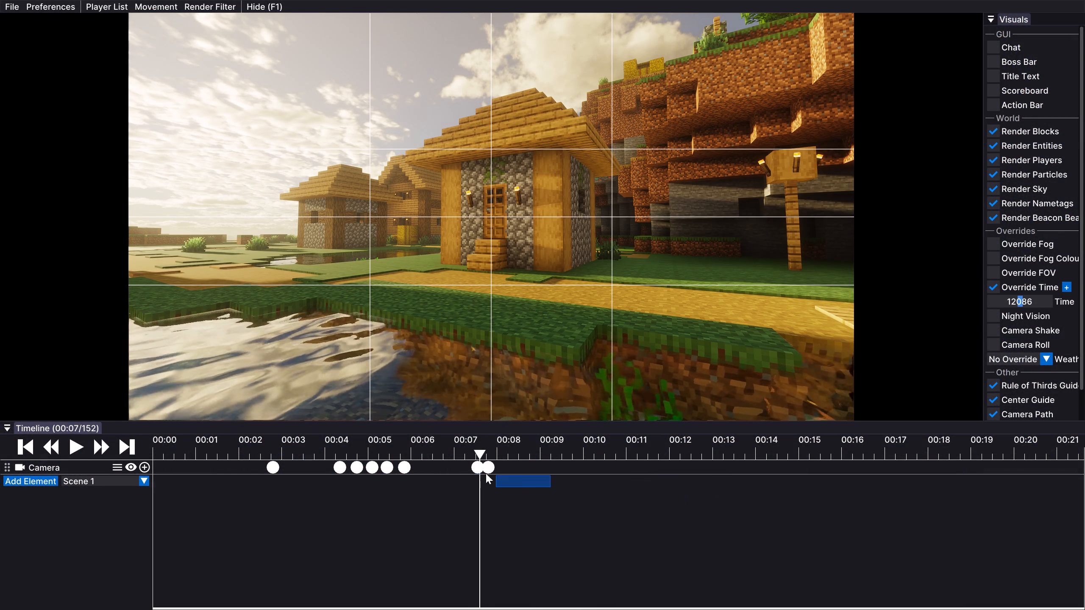
left_click_drag(486, 473, 236, 424)
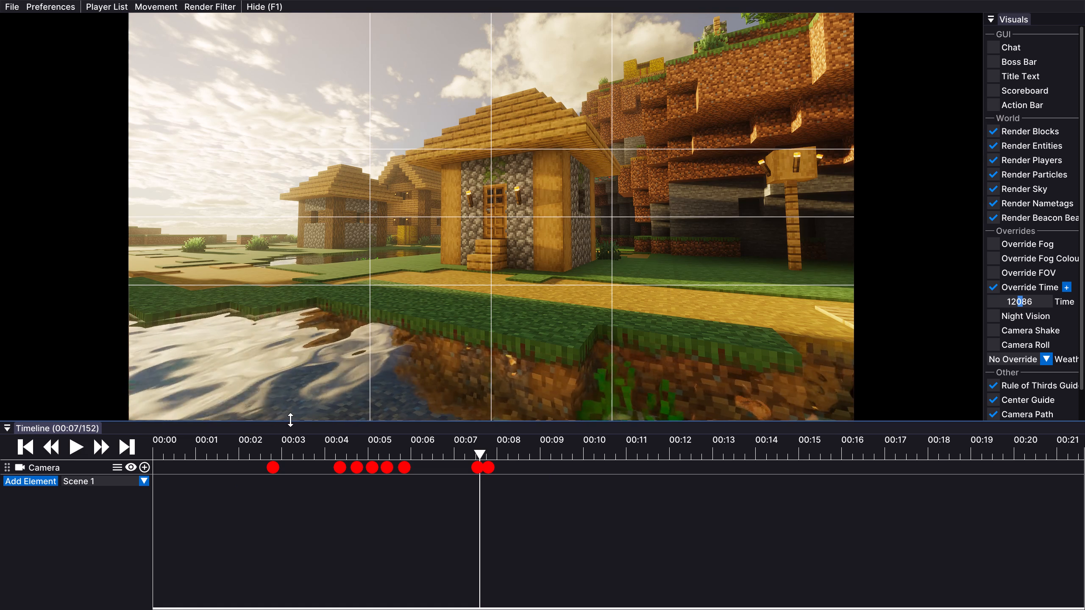
key("Delete")
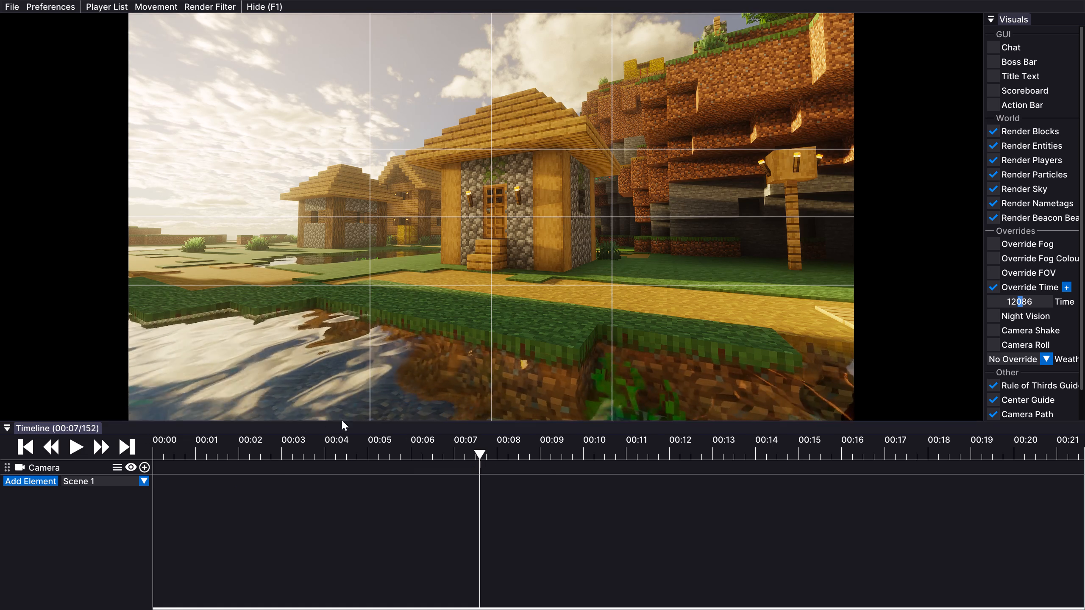
Fly the camera inside the village house and turn it to face the player beside the door.
key("Up")
key("Up")
key("Up")
key("Up")
key("Up")
key("Up")
left_click_drag(475, 339, 548, 306)
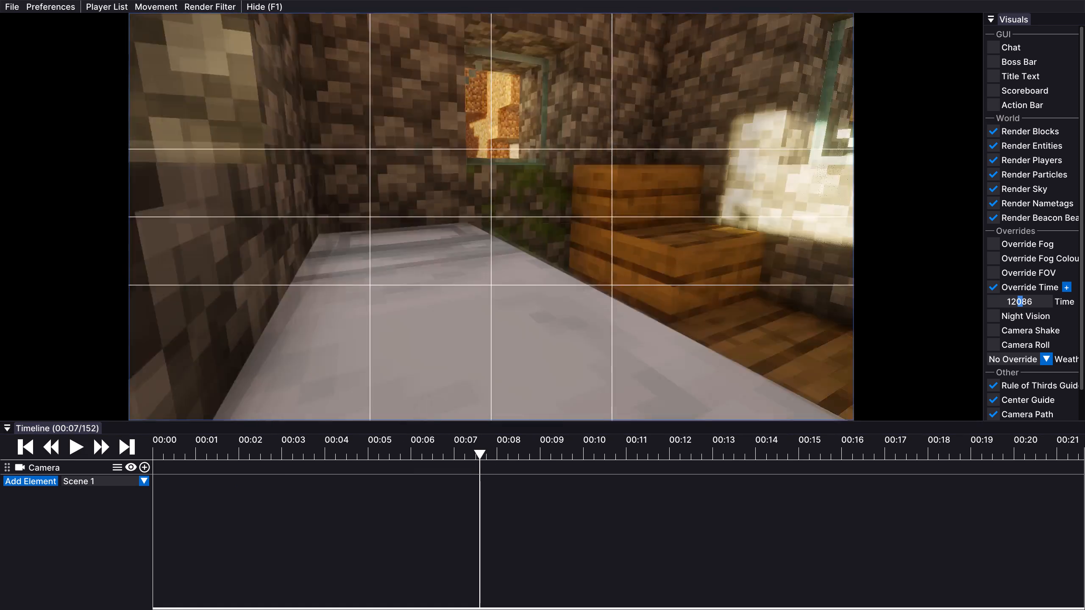
left_click_drag(548, 306, 542, 305)
key("Up")
right_click(490, 213)
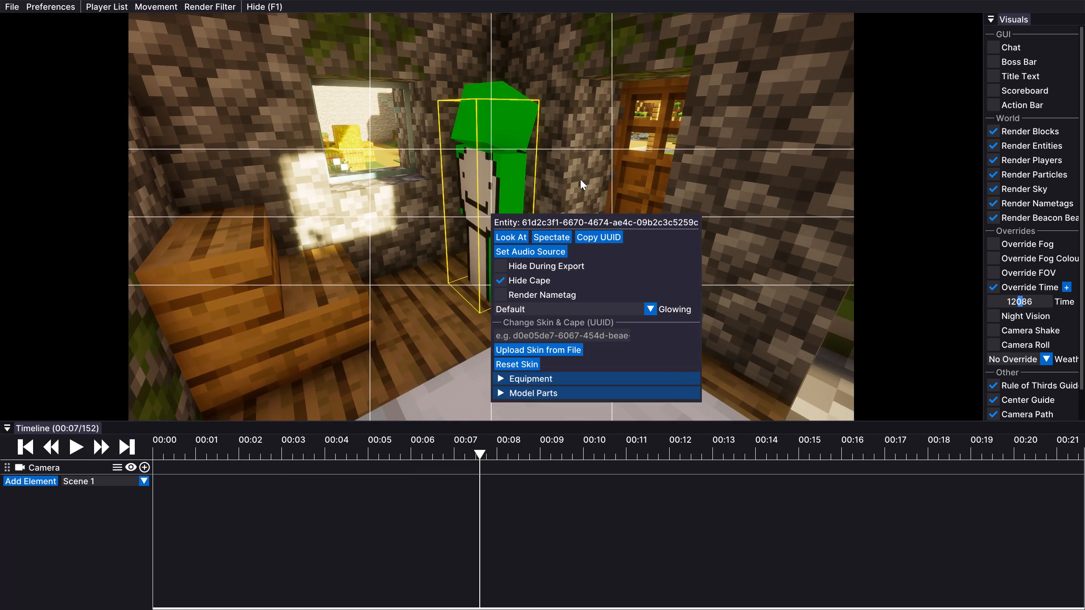
left_click(631, 147)
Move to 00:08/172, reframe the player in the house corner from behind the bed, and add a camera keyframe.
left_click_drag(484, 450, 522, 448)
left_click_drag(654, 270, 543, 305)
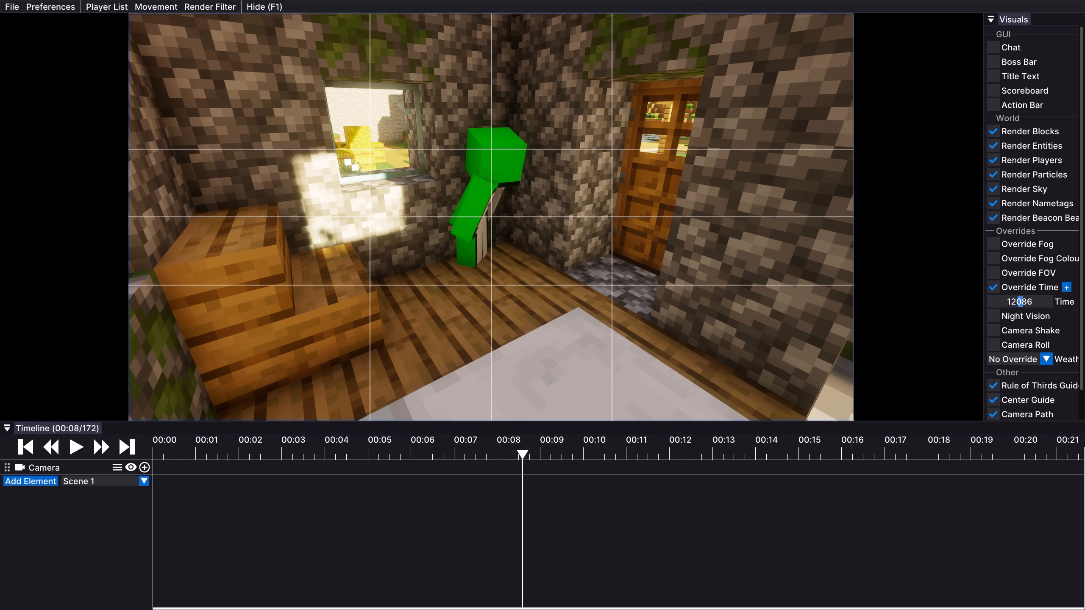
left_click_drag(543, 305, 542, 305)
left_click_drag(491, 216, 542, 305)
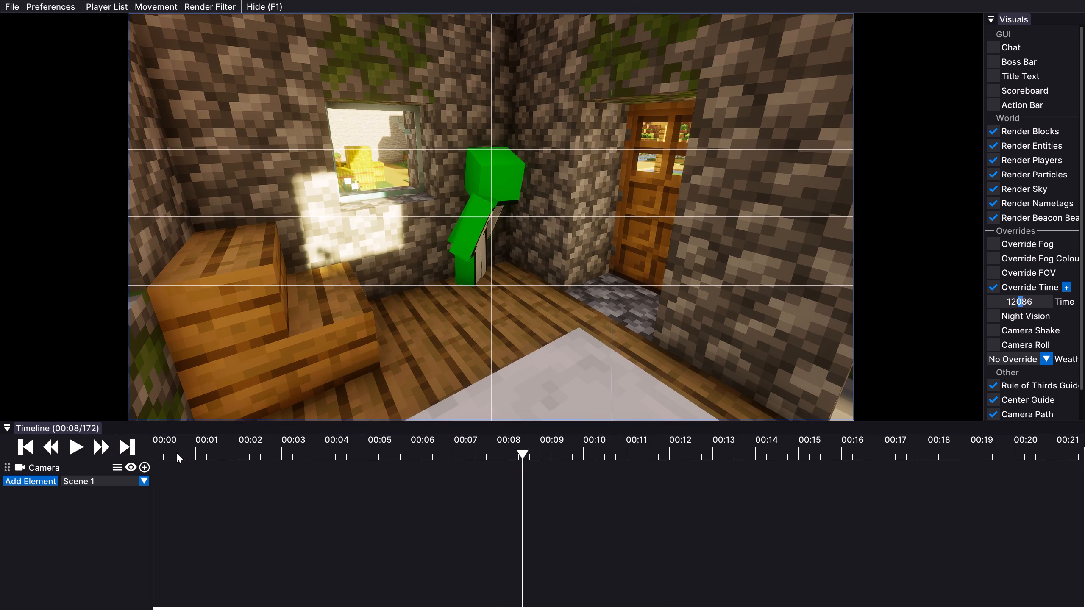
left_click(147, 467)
Advance the replay to 00:09/185 and try closer and wider camera positions on the player.
left_click(78, 447)
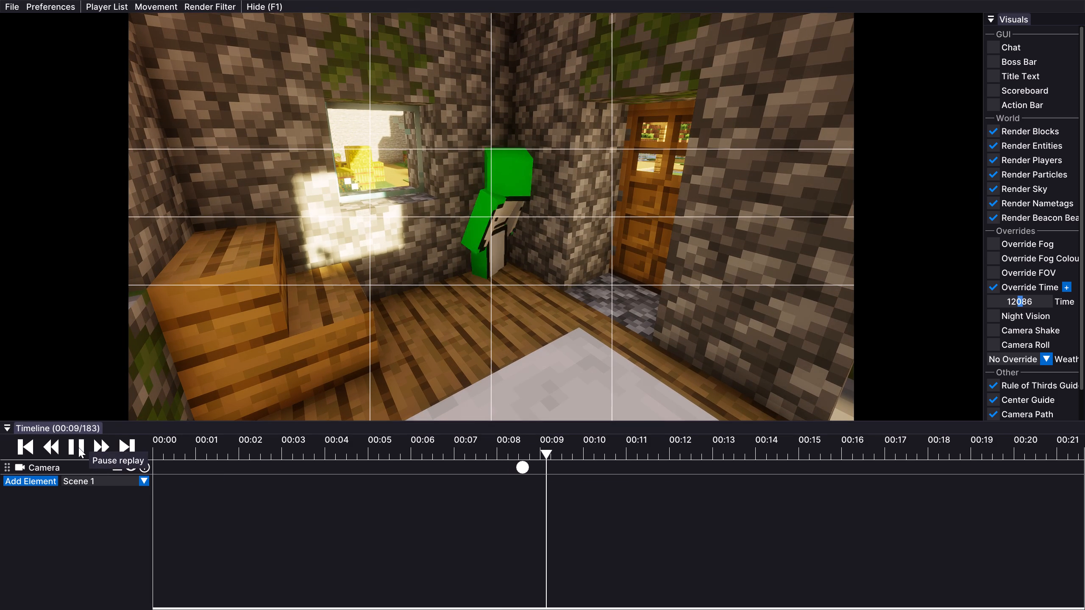
left_click(78, 447)
key("Up")
right_click(491, 241)
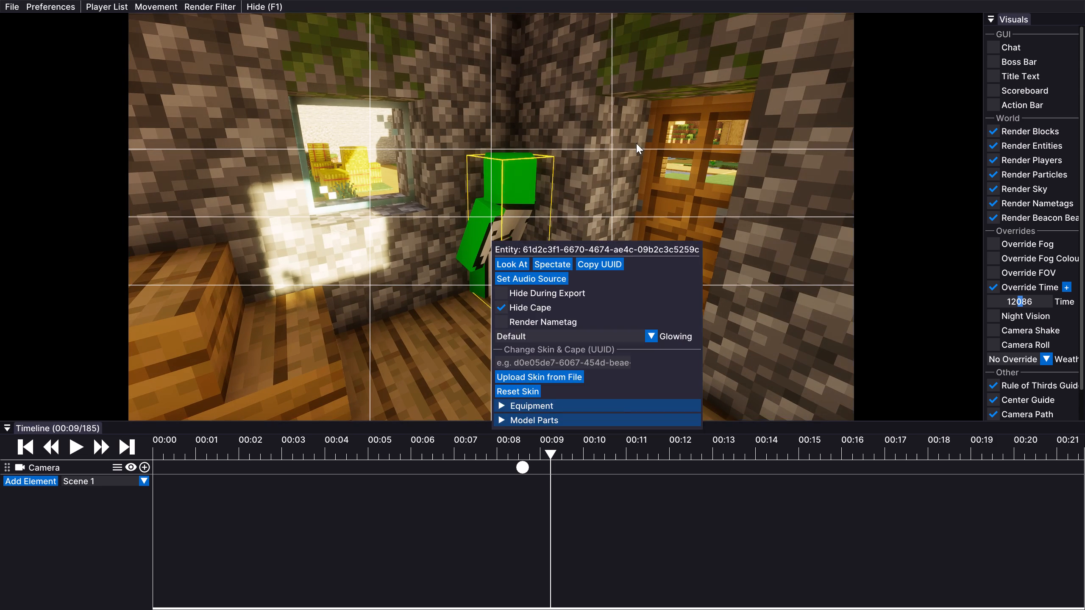
left_click(636, 143)
key("Up")
key("Down")
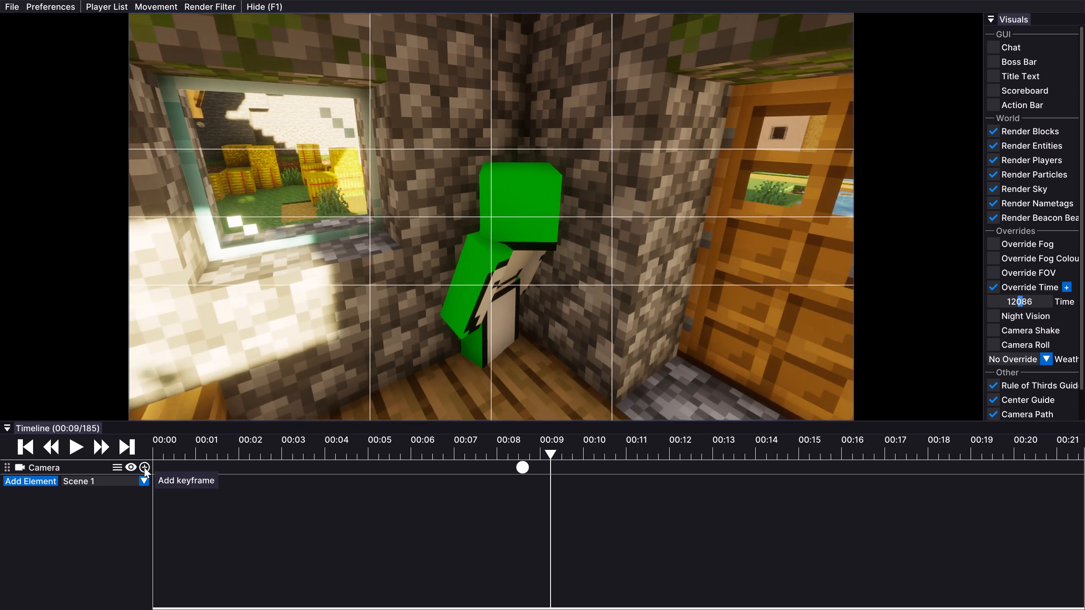
key("Down")
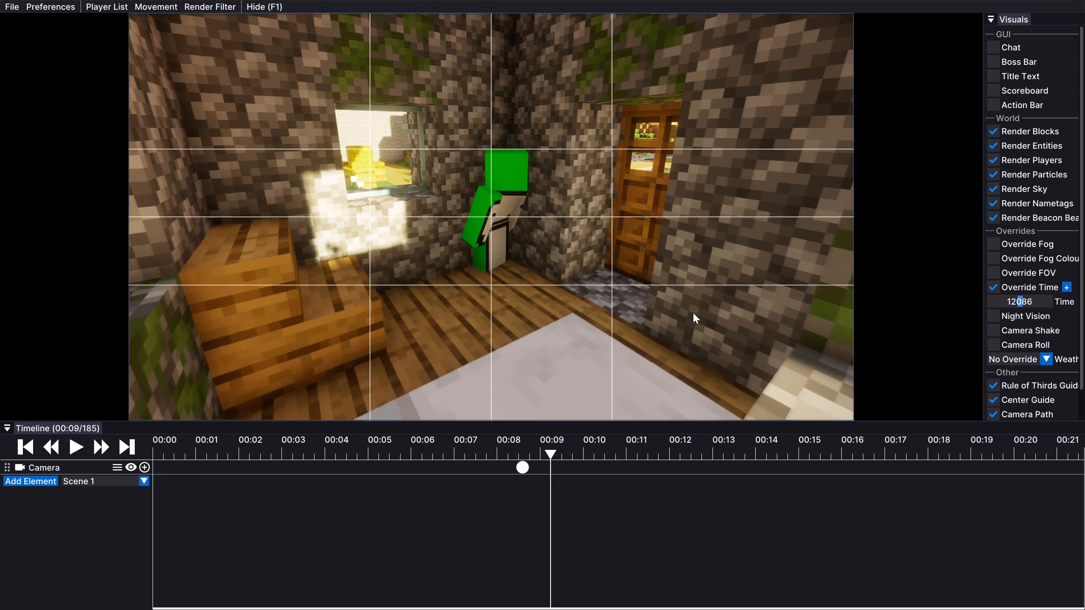
key("Up")
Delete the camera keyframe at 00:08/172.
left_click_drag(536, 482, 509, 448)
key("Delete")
Frame the player up close between the window and the door, and add a camera keyframe at 00:09/185.
key("Up")
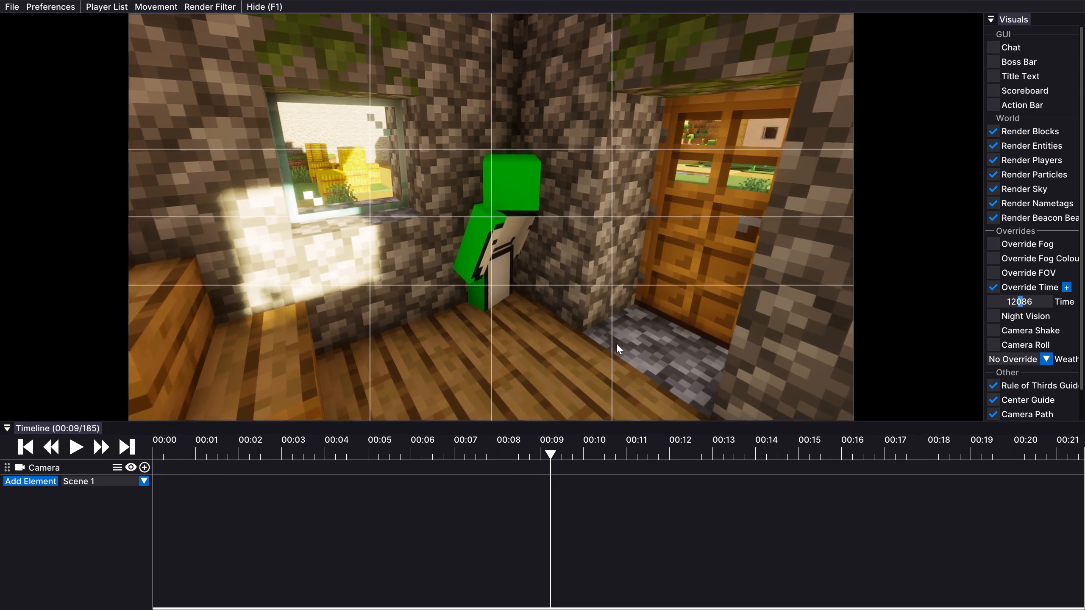
right_click_drag(301, 219, 365, 225)
right_click(507, 234)
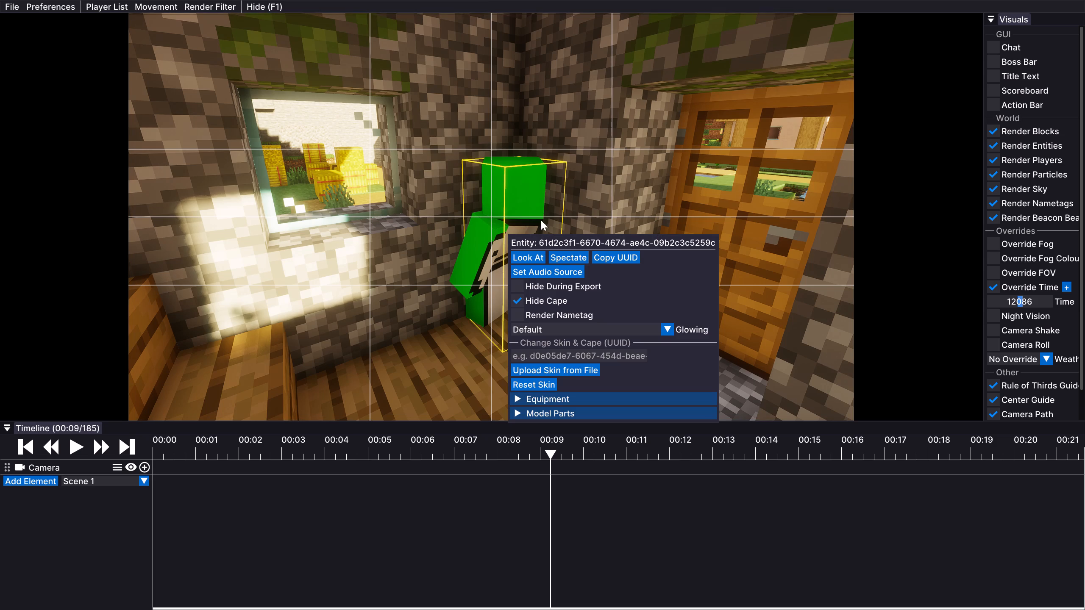
left_click_drag(632, 184, 660, 179)
right_click_drag(511, 208, 517, 207)
left_click_drag(612, 176, 613, 175)
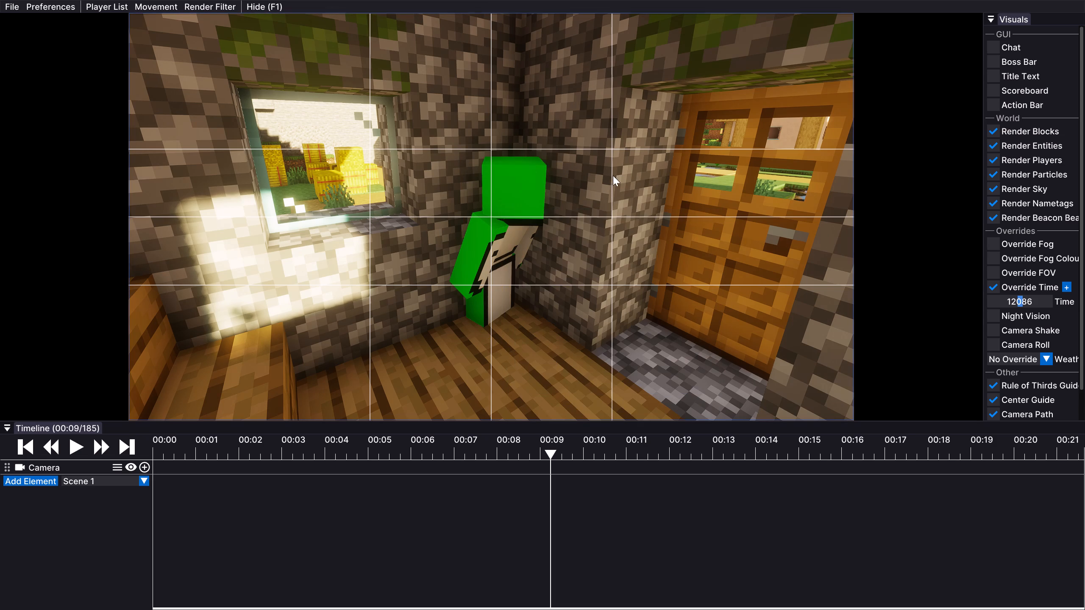
left_click_drag(613, 175, 668, 175)
key("Up")
key("Down")
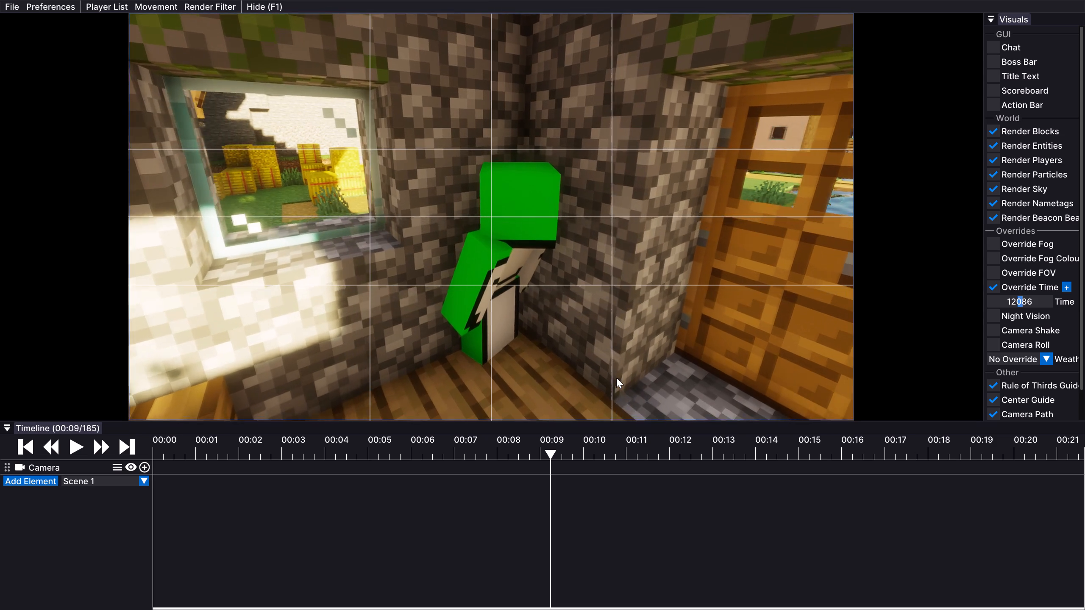
key("Up")
left_click_drag(637, 287, 543, 305)
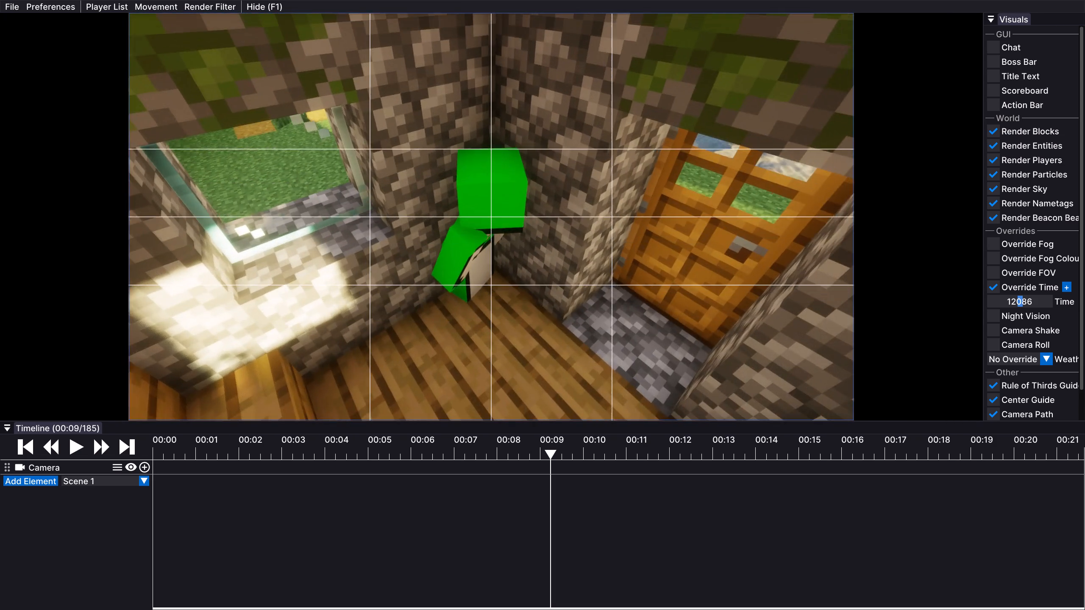
left_click_drag(543, 305, 542, 305)
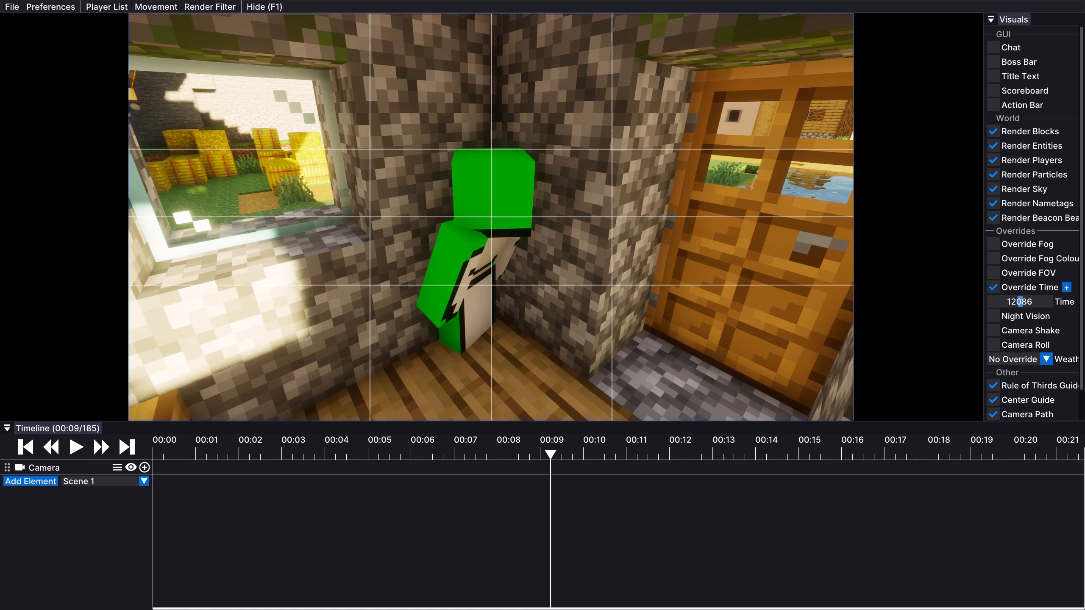
left_click_drag(542, 305, 542, 305)
left_click(145, 464)
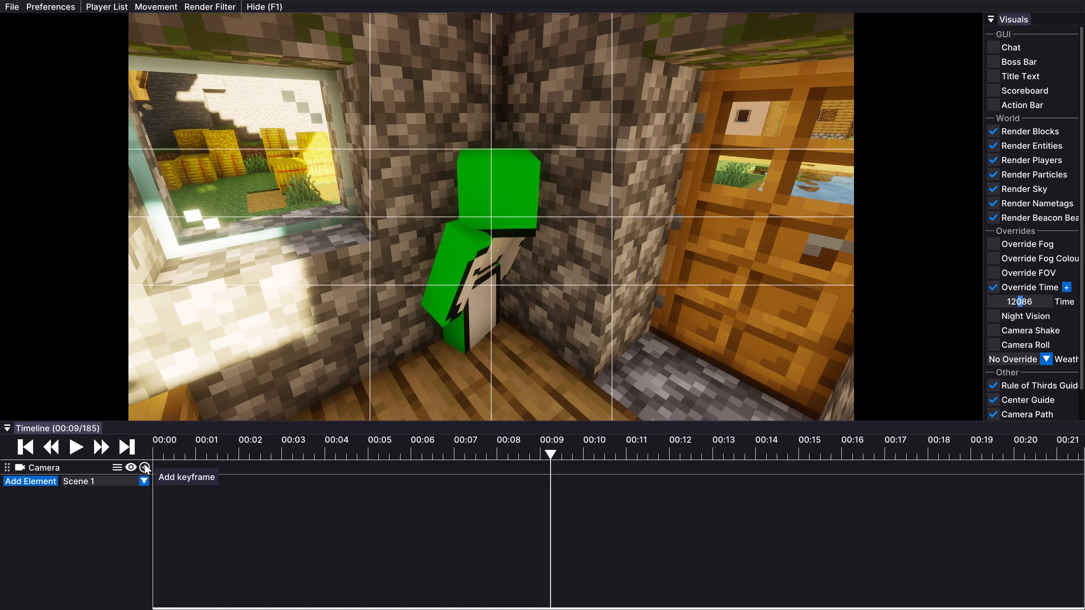
Advance the replay to 00:10/209 and add a second camera keyframe with the same framing.
left_click(71, 441)
left_click(71, 441)
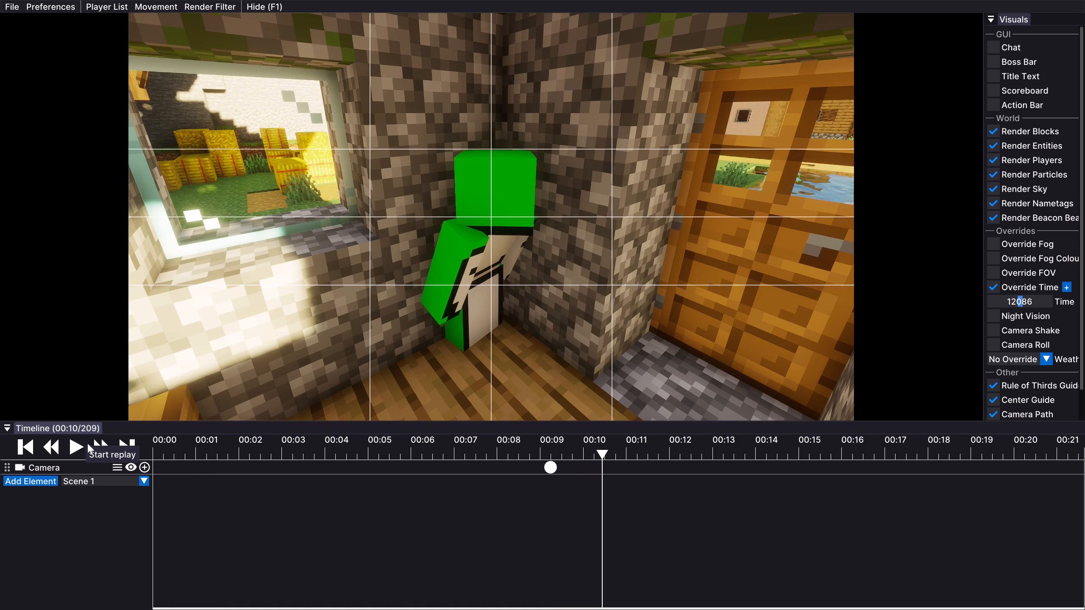
left_click(144, 462)
Advance the replay to 00:10/219 and move the second camera keyframe to that time.
left_click(70, 445)
left_click(71, 445)
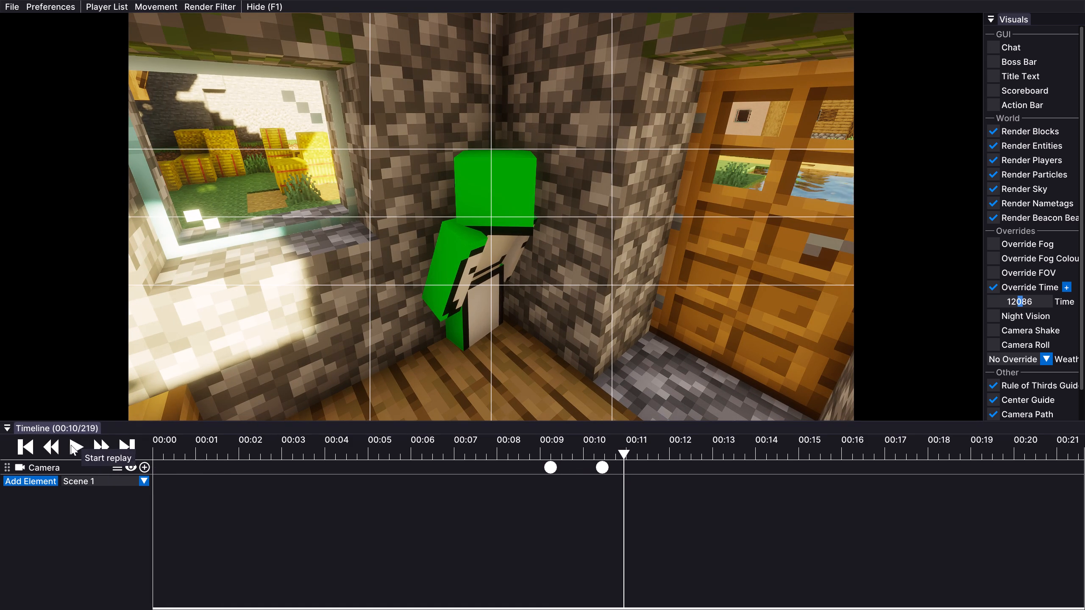
left_click_drag(606, 466, 629, 466)
Advance the replay to 00:11/227, pull the camera back and up to show more of the room, and add a third camera keyframe.
left_click(74, 442)
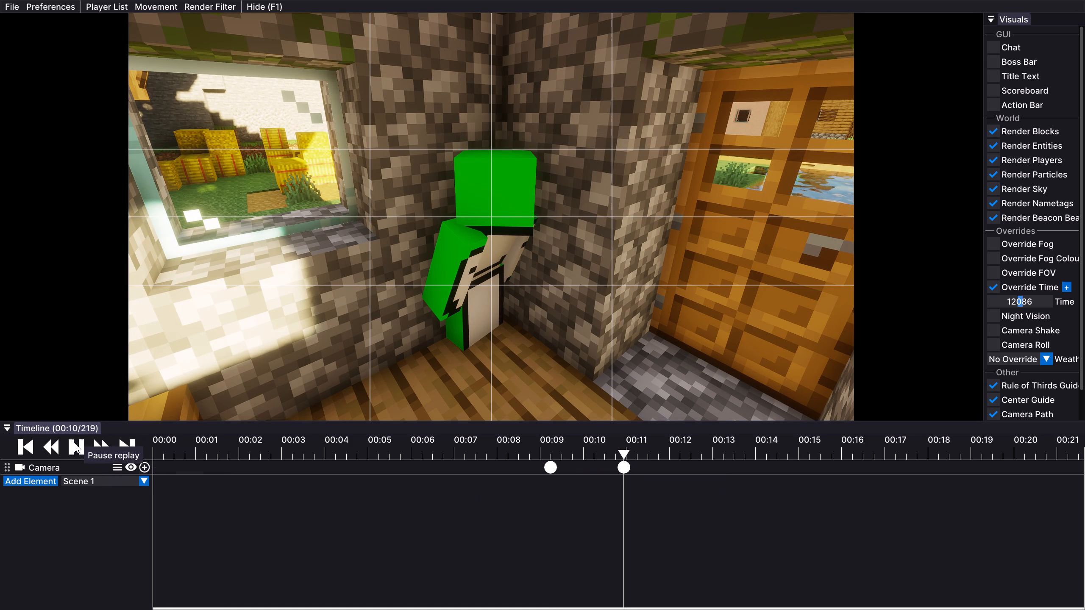
left_click(74, 442)
key("Down")
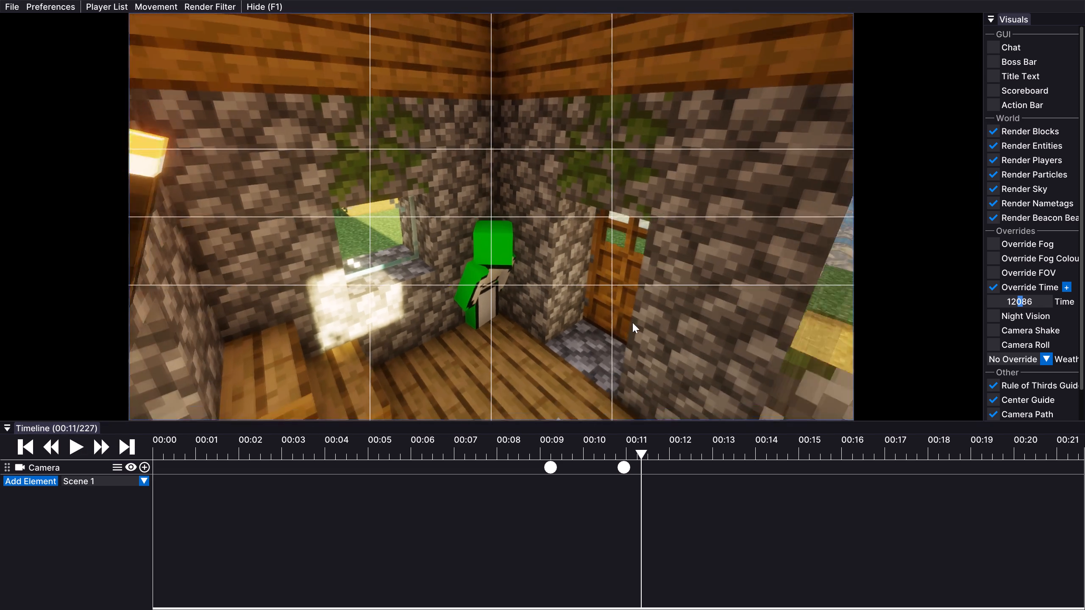
left_click_drag(676, 276, 542, 305)
key("Up")
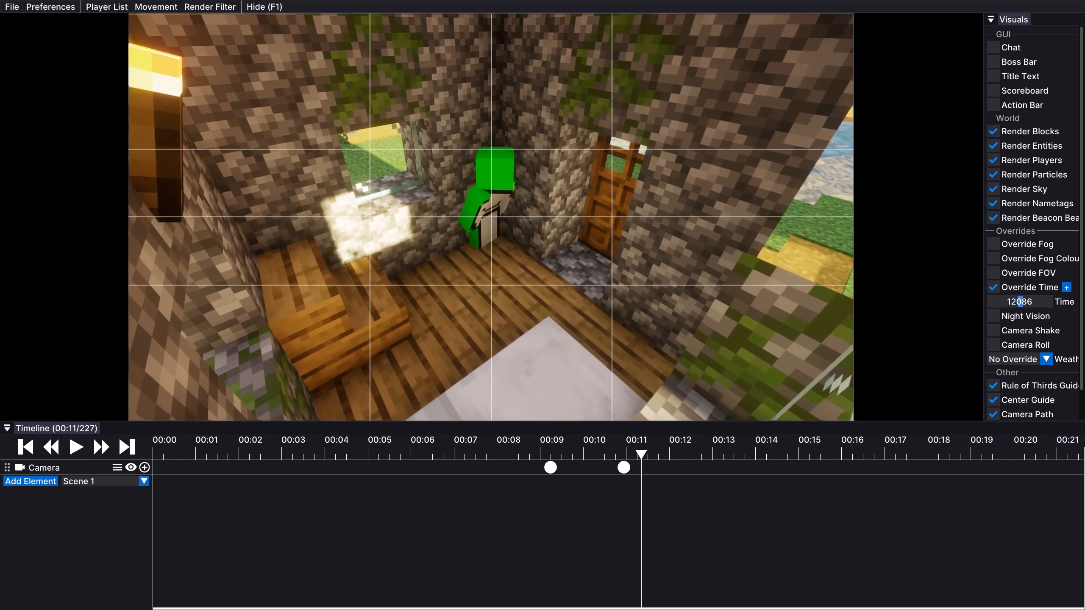
left_click_drag(542, 305, 542, 305)
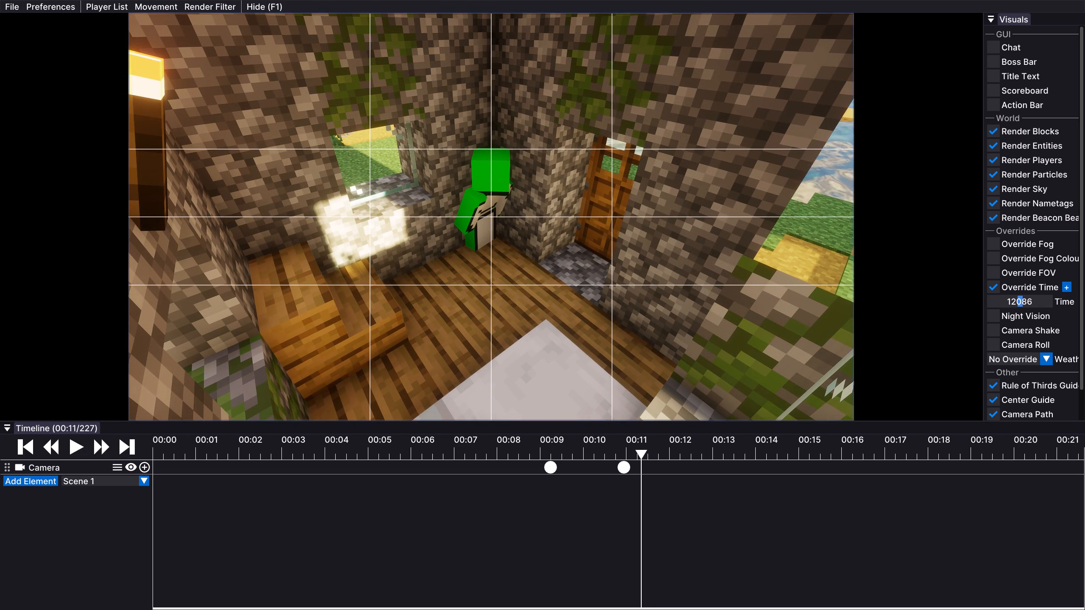
left_click_drag(542, 305, 542, 305)
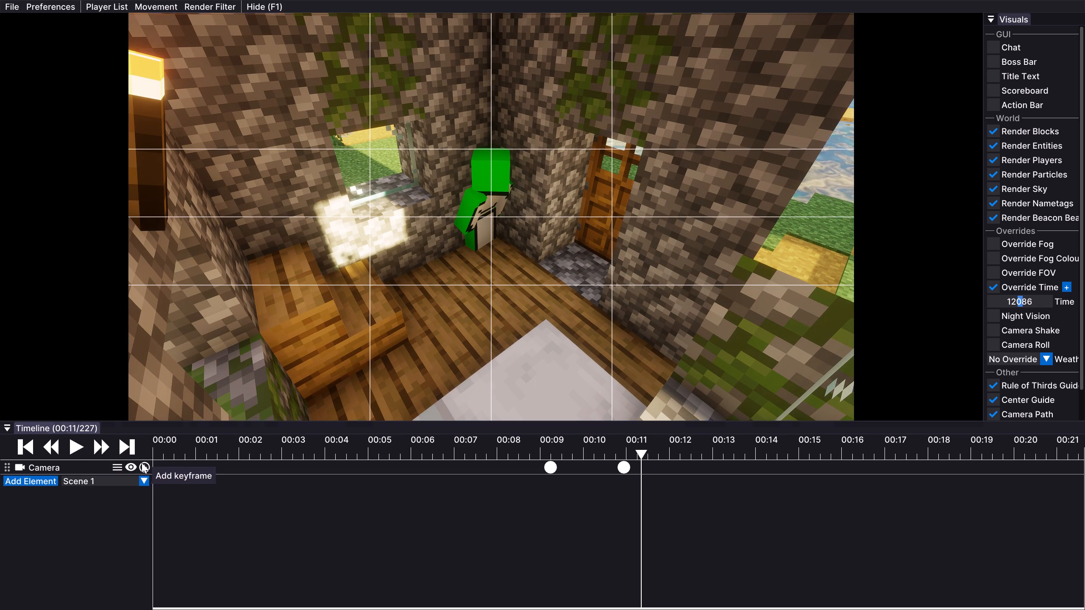
left_click(142, 463)
Play back the camera move, shift the third camera keyframe to about 00:12, and preview the motion again.
left_click(618, 454)
left_click(70, 444)
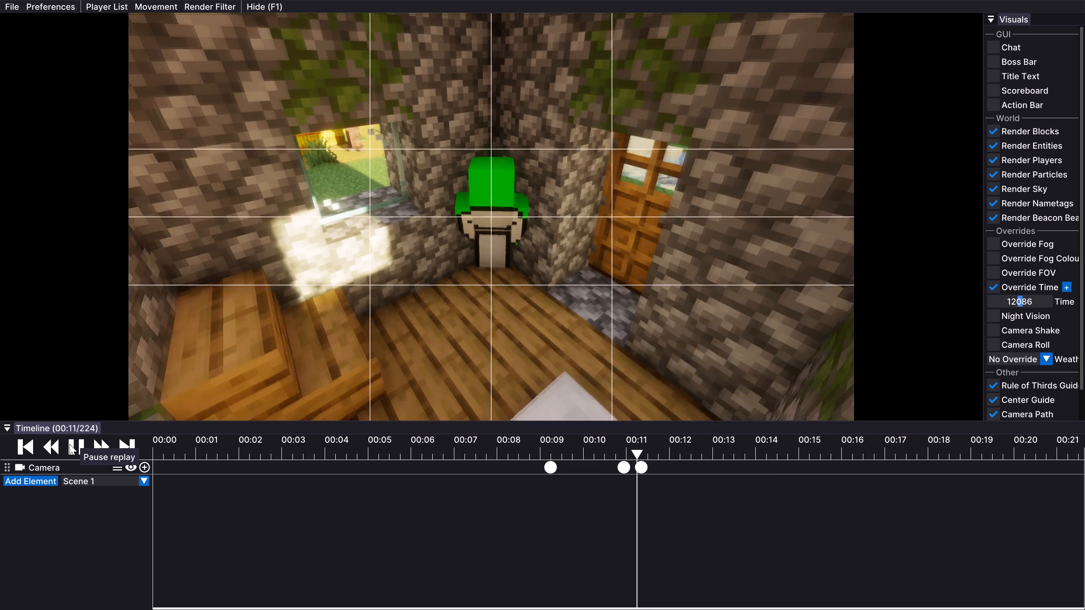
left_click(70, 444)
left_click_drag(642, 468, 685, 464)
left_click(620, 446)
left_click(78, 445)
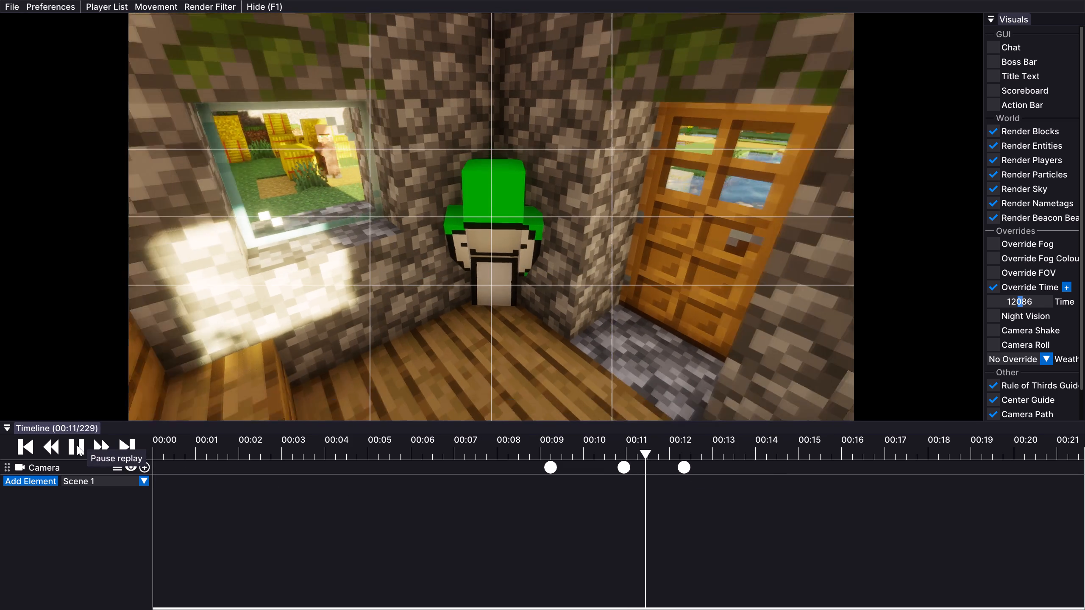
left_click(77, 445)
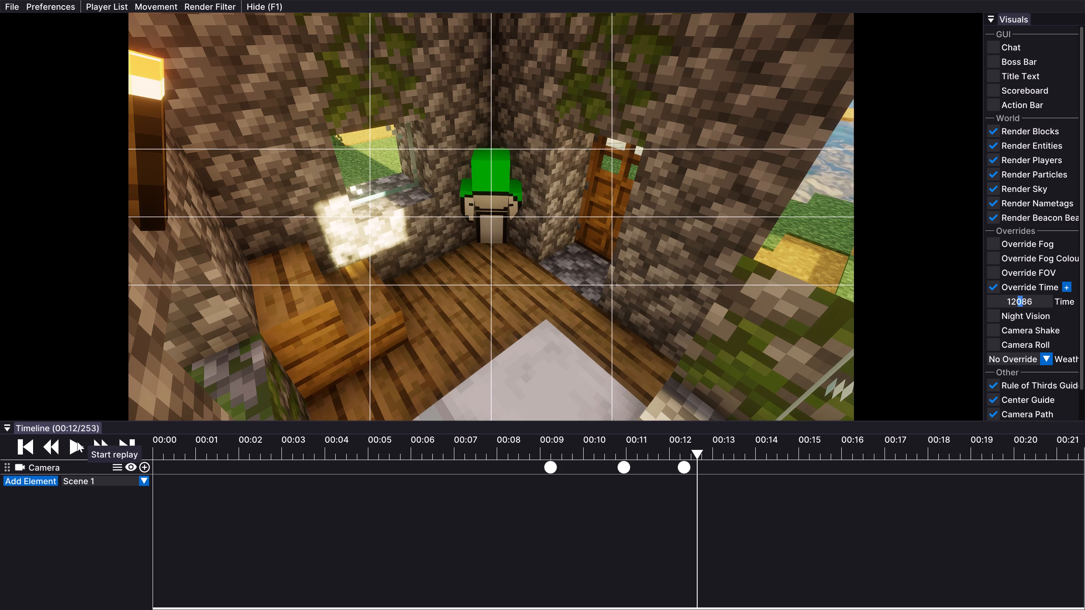
Advance the replay to 00:13/266, bring the camera somewhat closer to the player, and add a fourth camera keyframe.
left_click(77, 441)
left_click(77, 441)
key("Up")
key("Down")
key("Down")
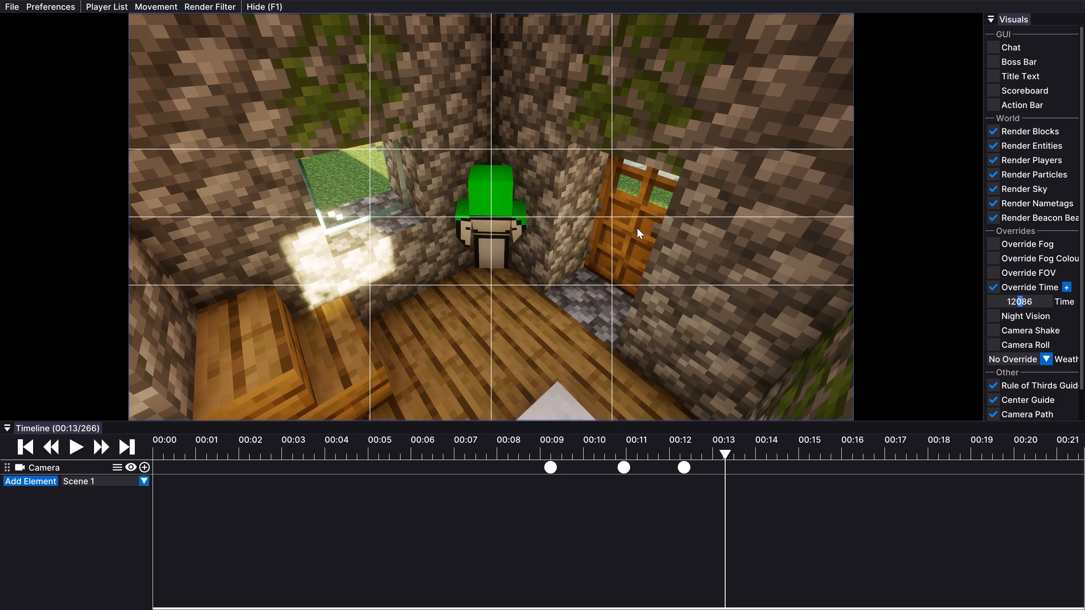
left_click(143, 465)
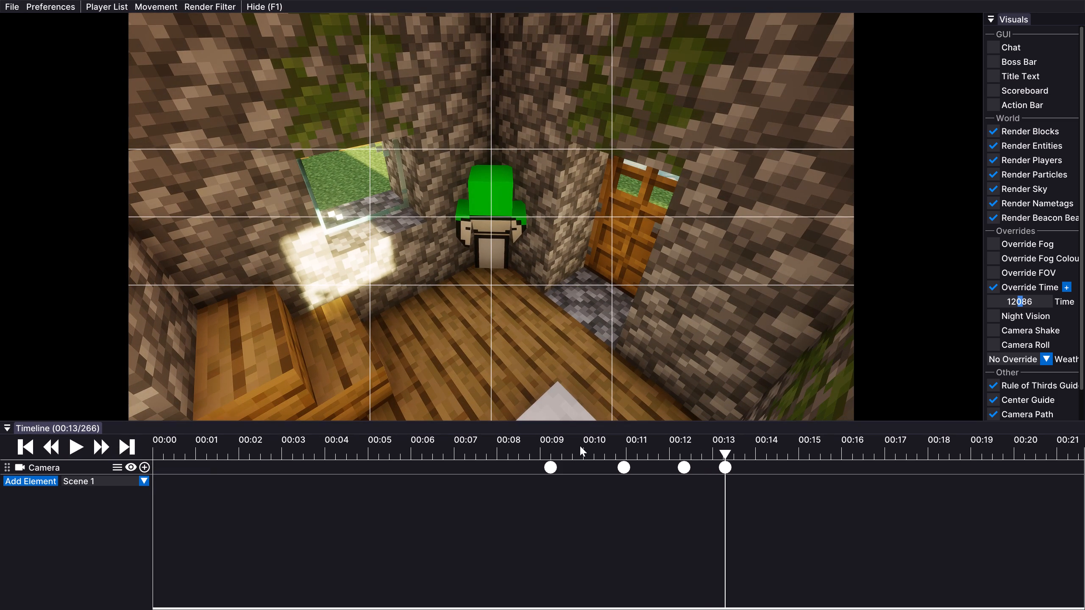
Export the keyframed interior shot as a 1920×1080 MP4 video at 60 fps.
left_click(6, 9)
left_click(22, 16)
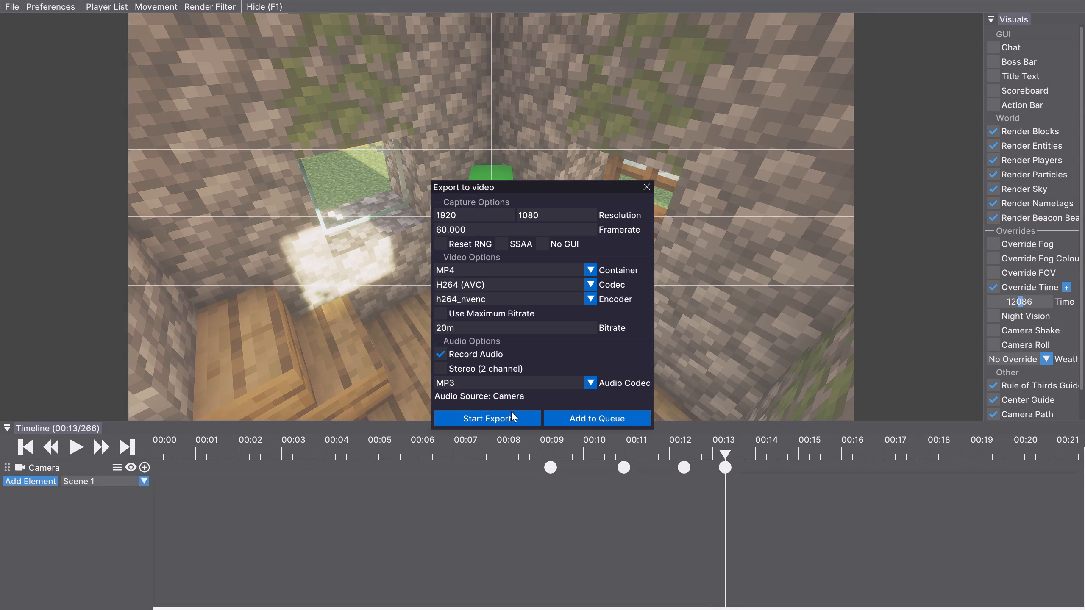
left_click(492, 413)
left_click(416, 280)
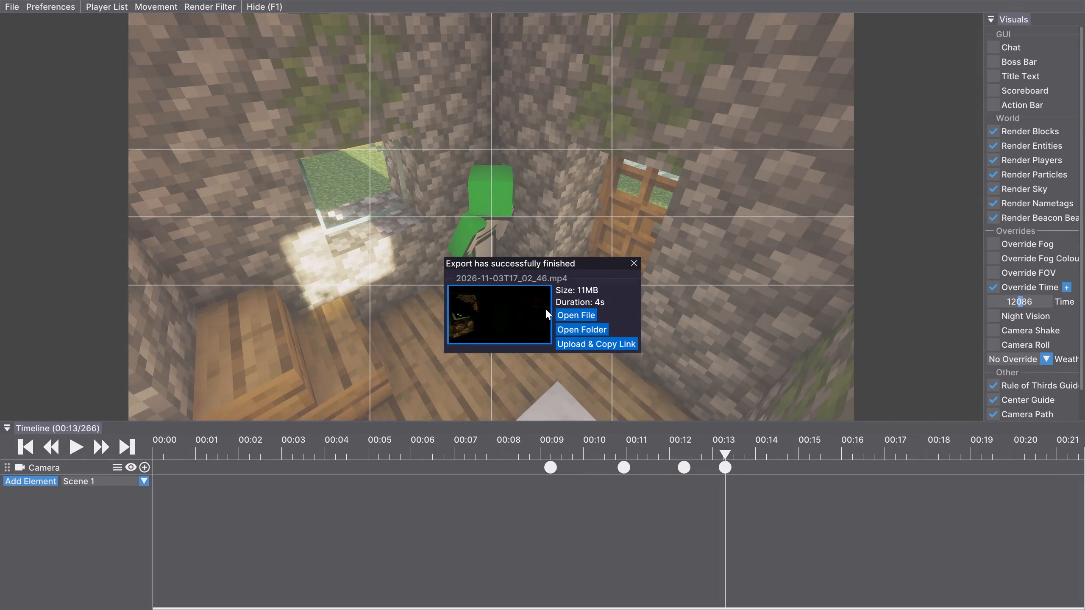
scroll(545, 309, "up", 1)
left_click(634, 260)
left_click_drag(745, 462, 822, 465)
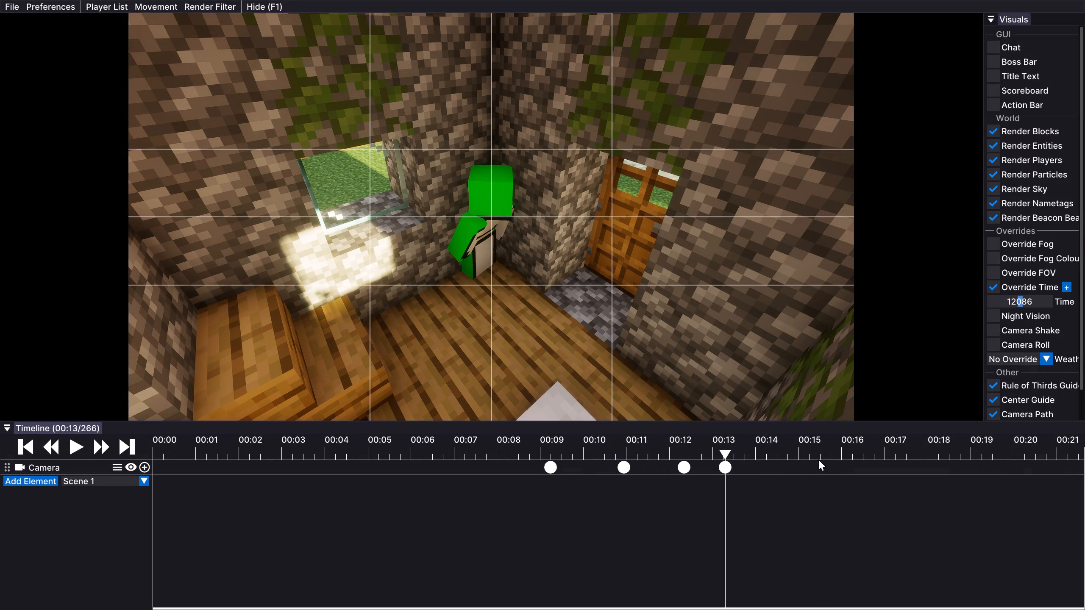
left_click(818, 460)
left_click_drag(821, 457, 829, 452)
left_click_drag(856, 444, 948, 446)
Exit the current replay and open the replay 2026-11-03T16:41:20 from the replay list.
key("Escape")
left_click(565, 280)
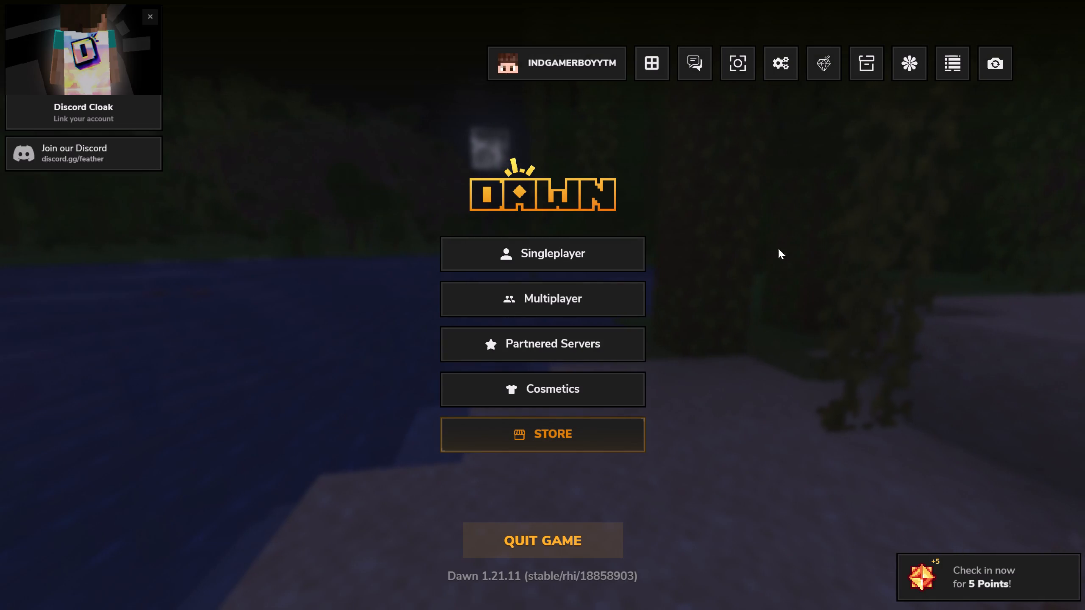
left_click(993, 64)
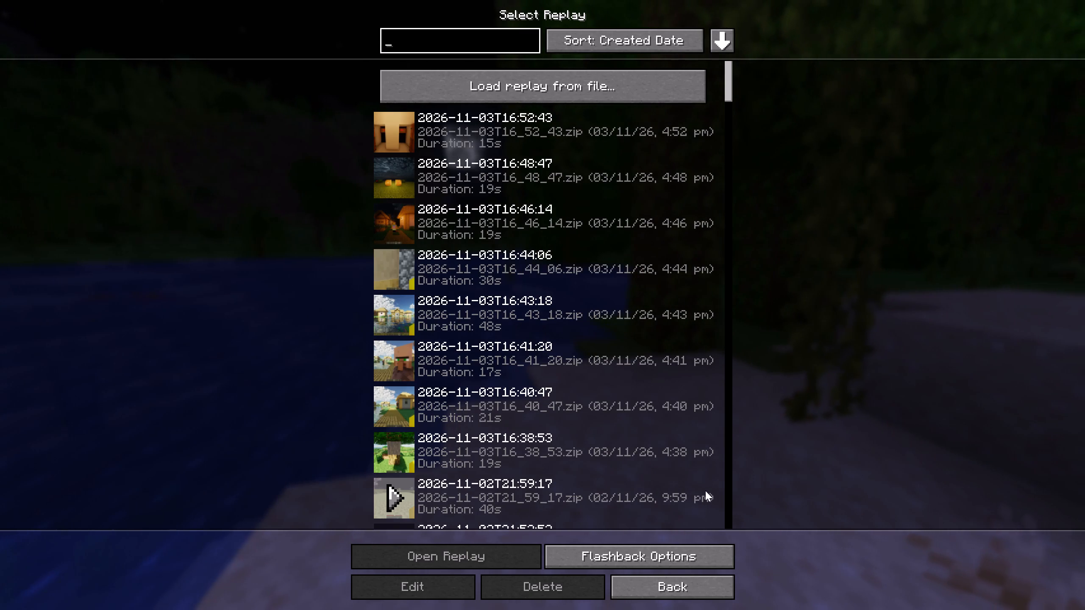
double_click(637, 362)
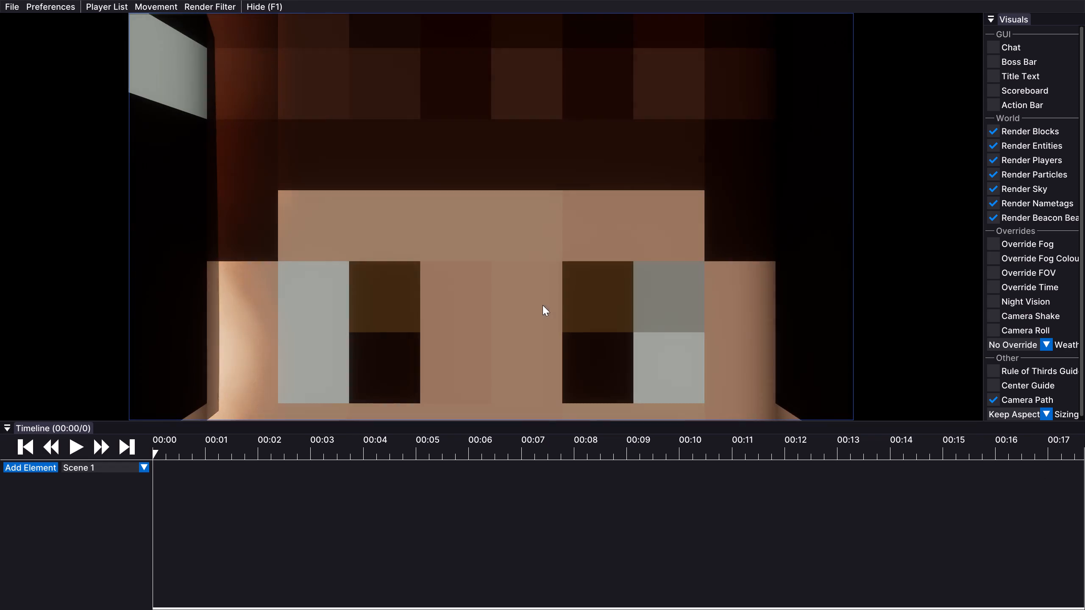
Turn on the rule of thirds guide and the center guide.
left_click(995, 392)
left_click(1002, 364)
left_click(997, 379)
left_click(1000, 372)
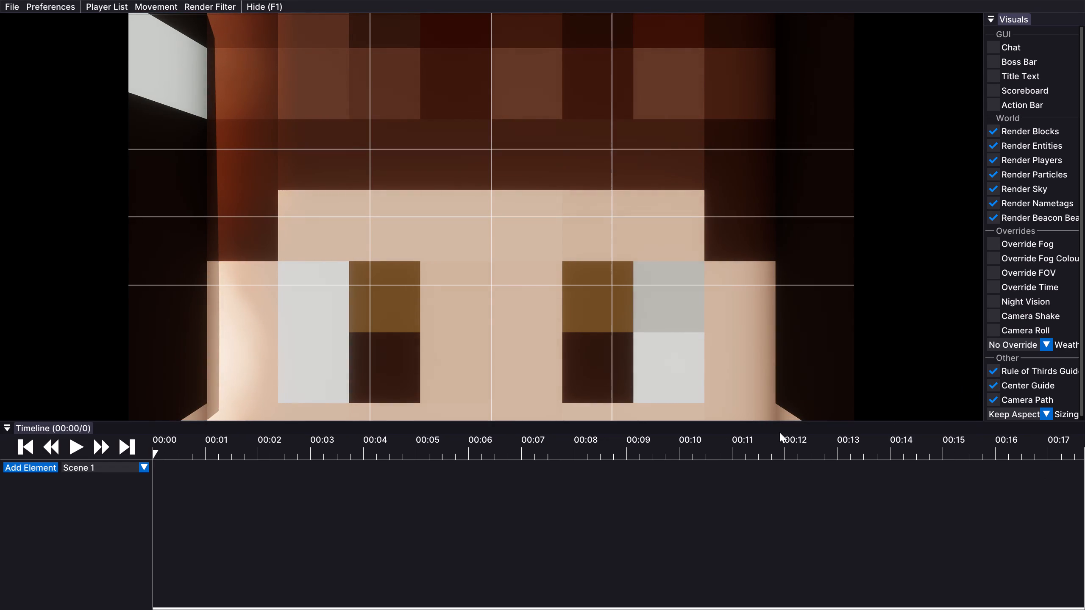
Add a camera element to the timeline of Scene 1.
left_click(31, 461)
left_click(38, 471)
left_click(48, 475)
Aim the camera at the player in yellow beside the hay bales, hide his cape, and keep him included in the export.
key("Up")
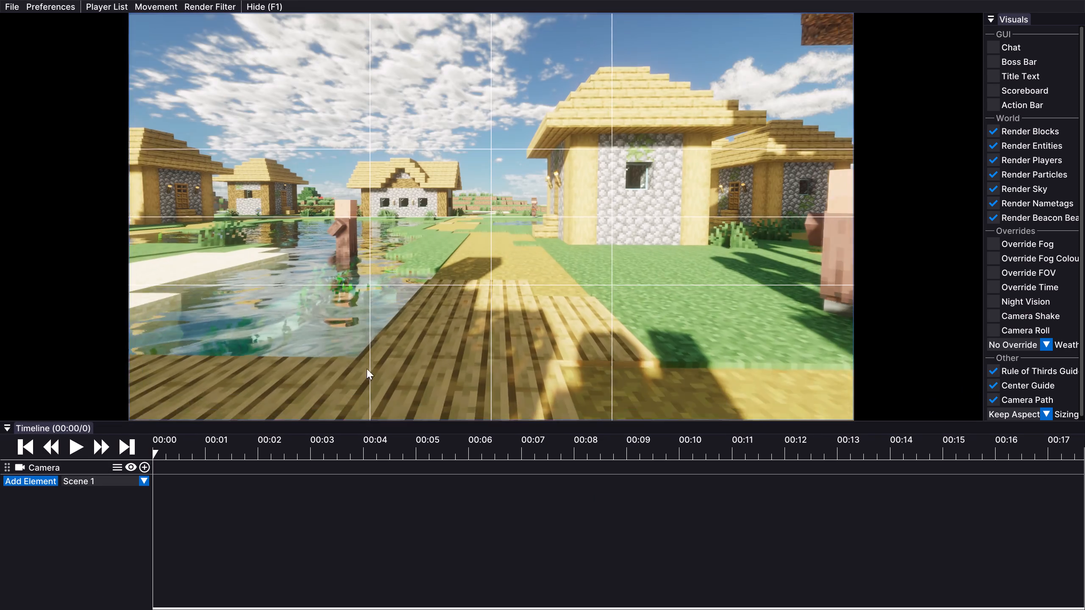
left_click_drag(476, 301, 542, 305)
key("Up")
key("Down")
key("Right")
key("Right")
right_click(475, 213)
left_click(518, 291)
left_click(518, 265)
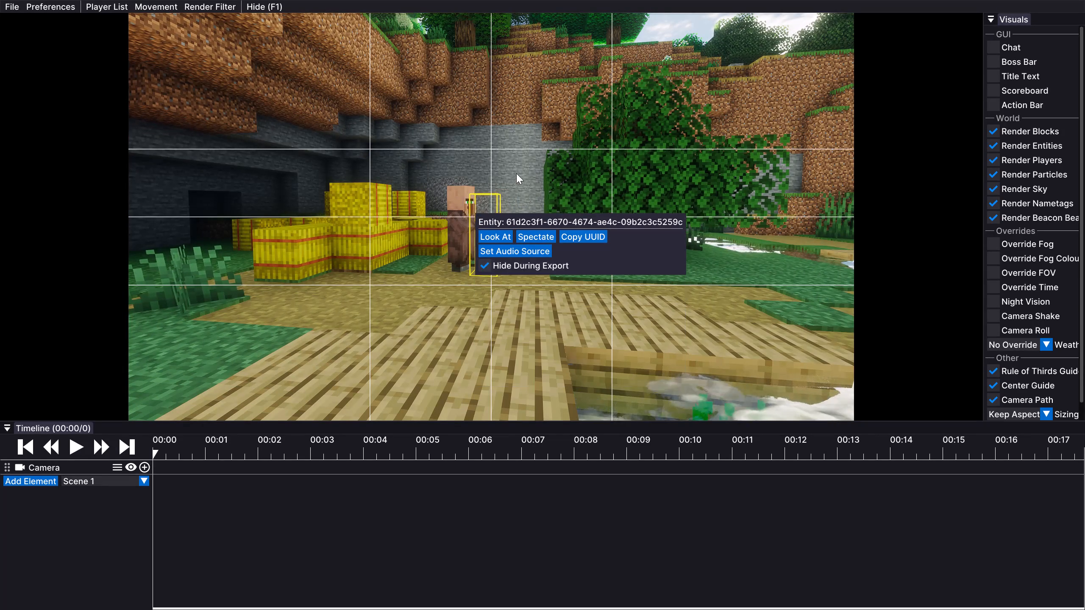
left_click(516, 172)
right_click(490, 204)
left_click(540, 260)
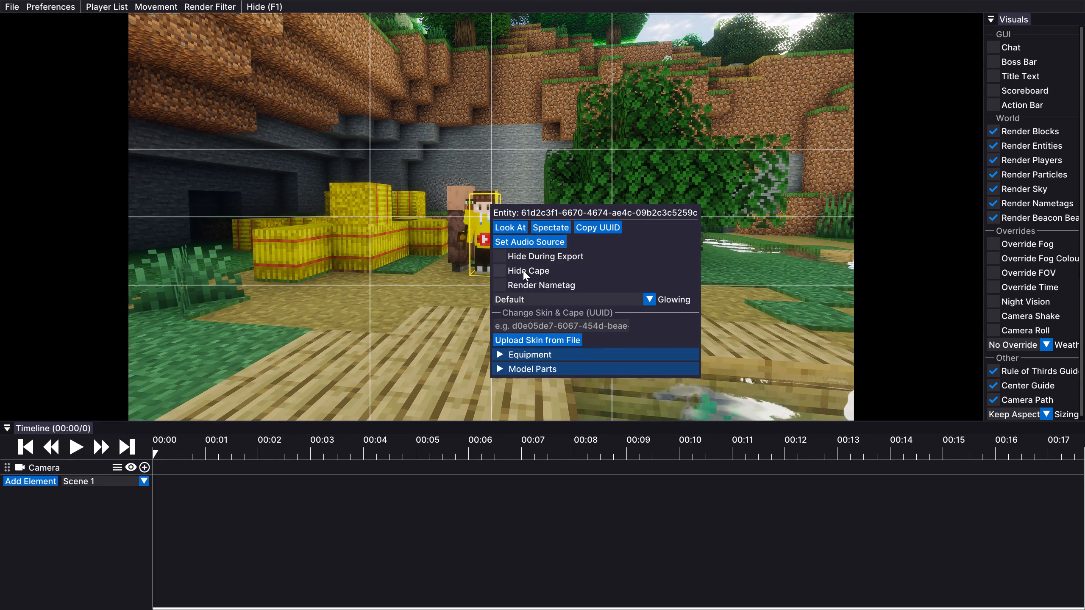
left_click(523, 270)
left_click(545, 159)
Hide the villager standing beside the player during export.
right_click(465, 201)
left_click(512, 253)
left_click(583, 146)
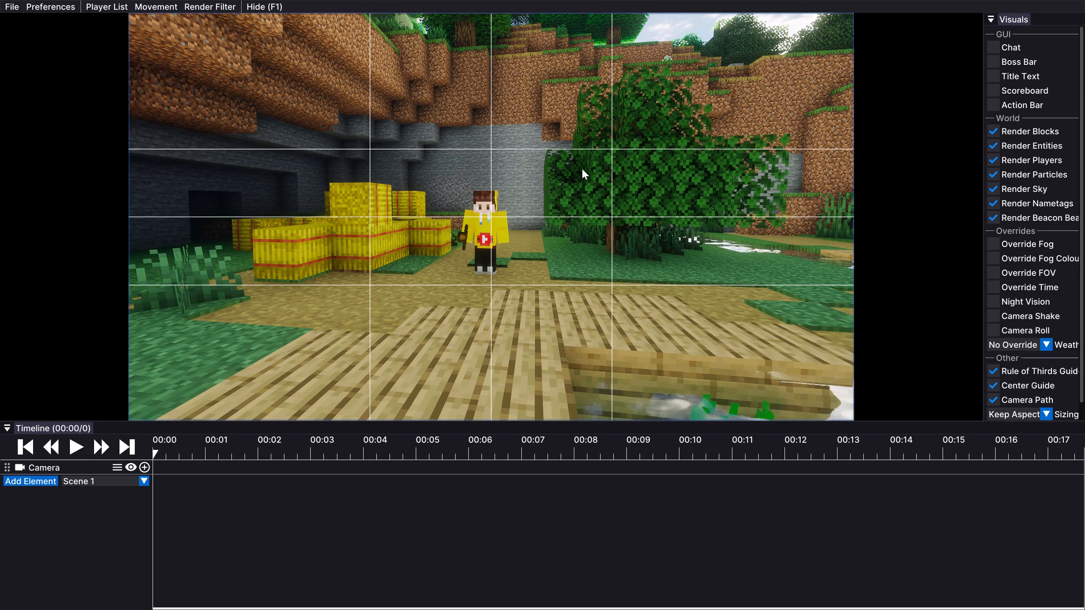
Pull the camera back along the path, advance the replay to 00:04/82, and hide the villager near the lamp post during export.
key("Down")
left_click_drag(609, 231, 542, 305)
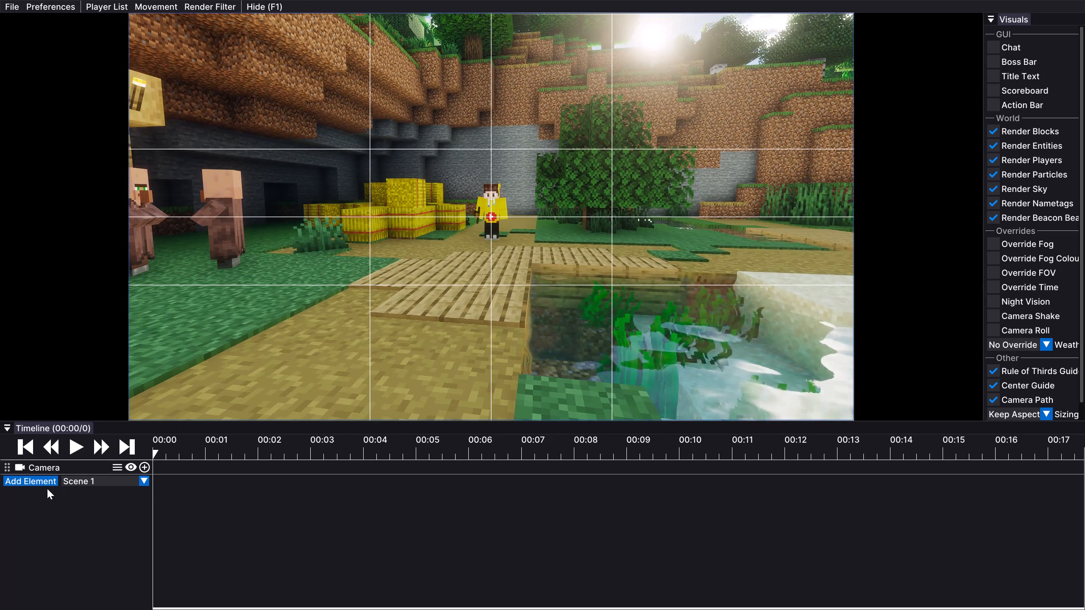
left_click(77, 442)
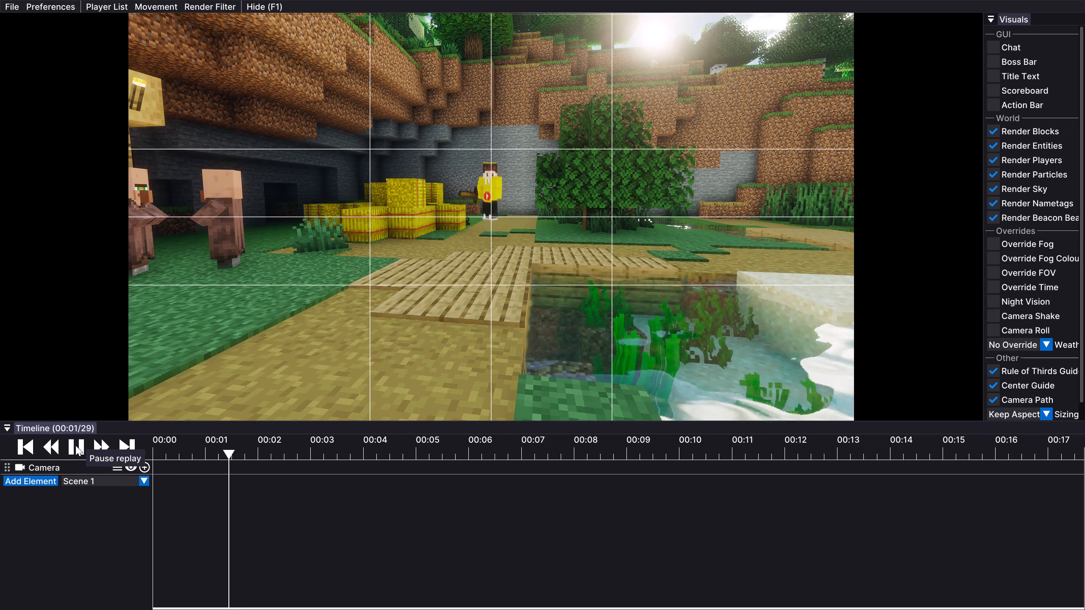
double_click(75, 445)
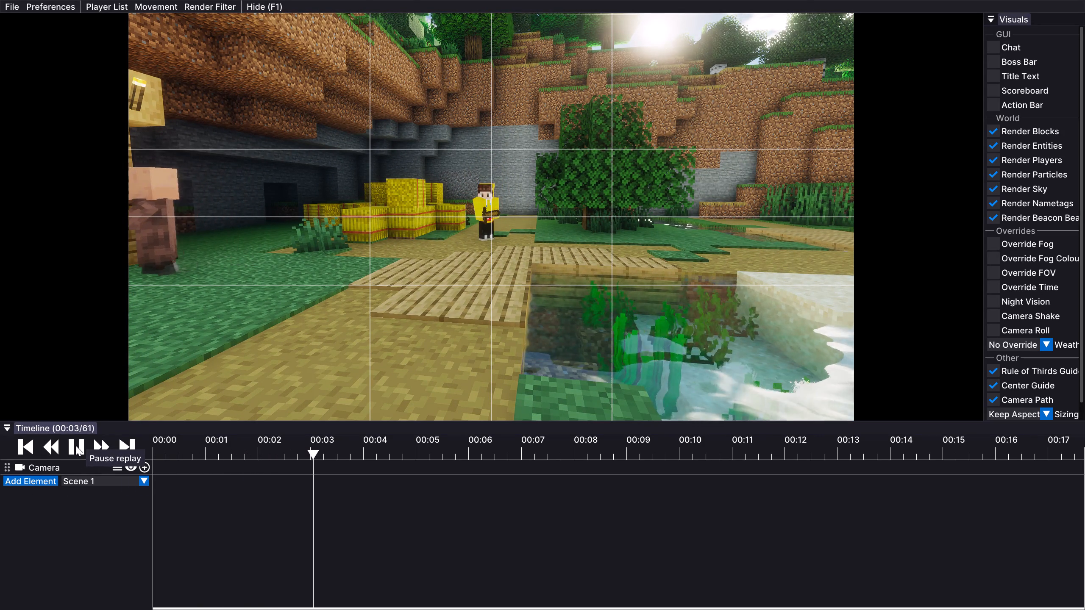
left_click(75, 445)
right_click(139, 219)
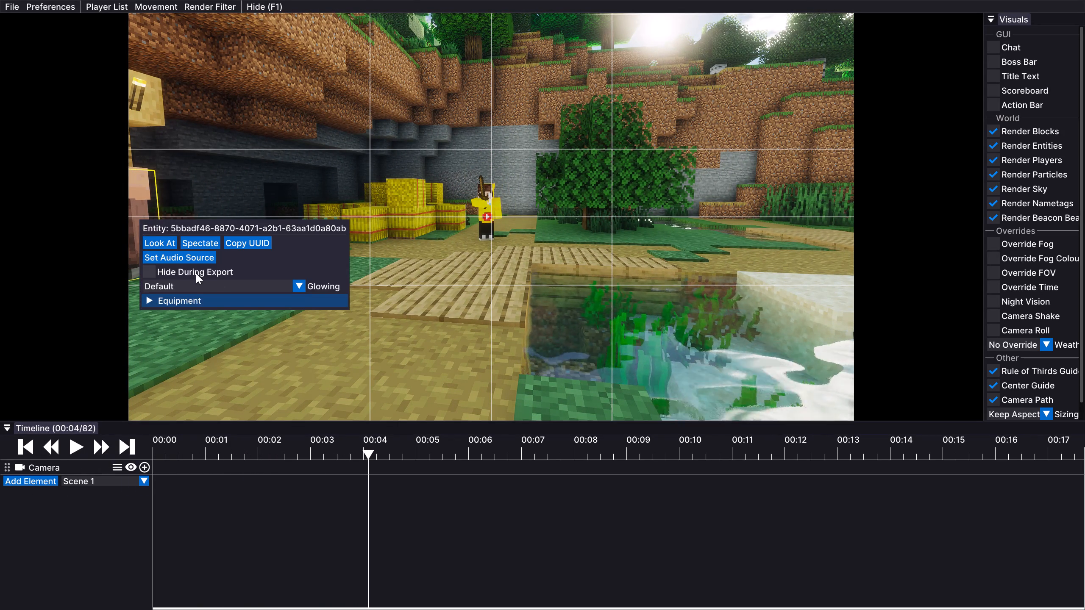
left_click(194, 273)
left_click(279, 182)
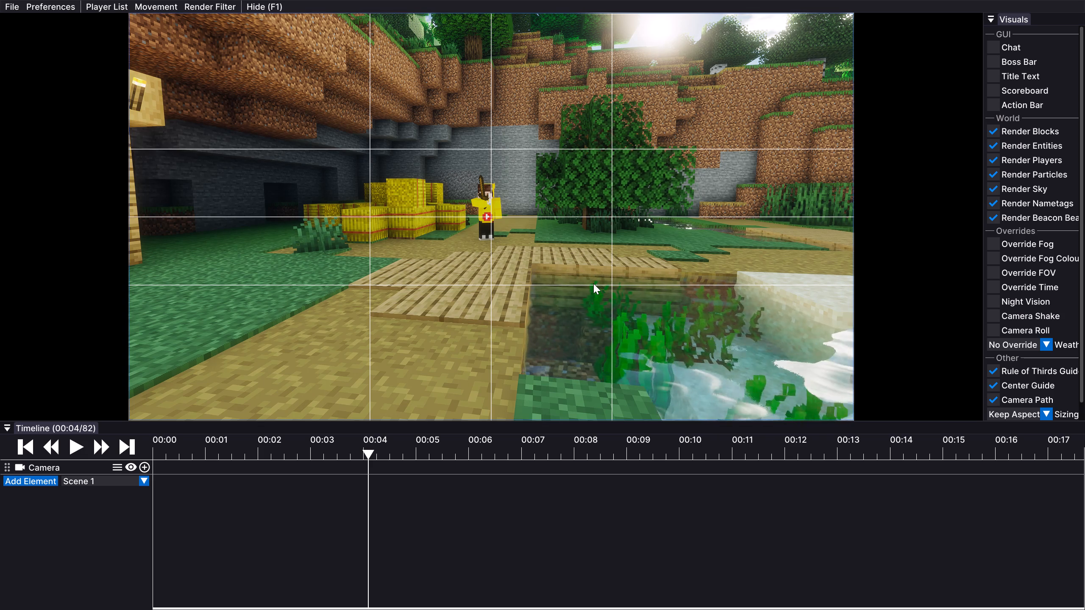
Frame the player closer beside the hay bales, advance the replay to just before 00:05, and add the first camera keyframe.
left_click_drag(593, 283, 542, 305)
key("Up")
key("Up")
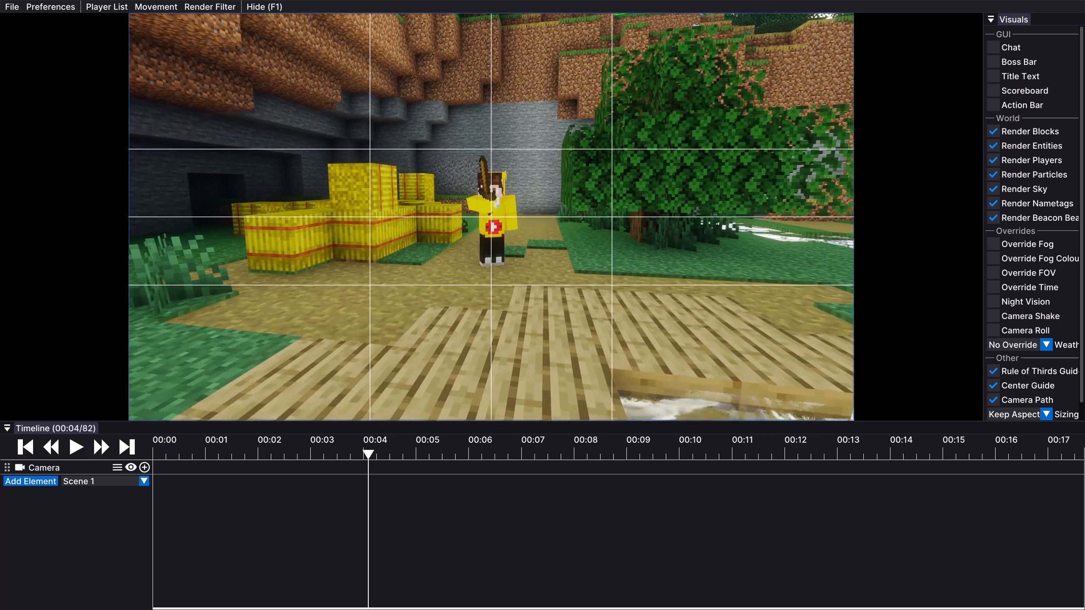
left_click_drag(542, 305, 542, 305)
left_click(66, 439)
left_click(66, 442)
left_click(73, 446)
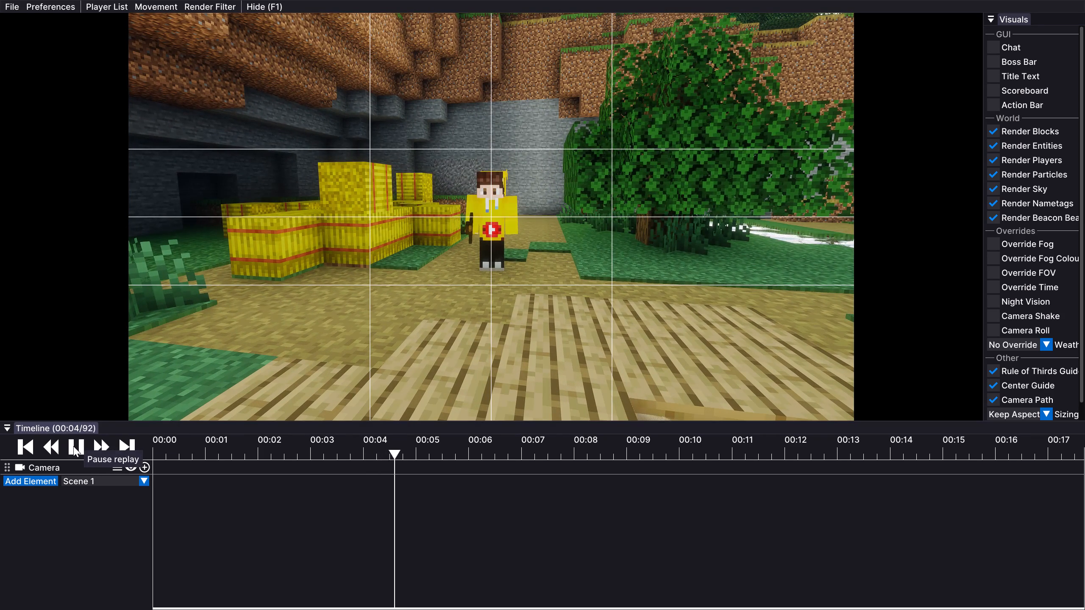
left_click(73, 446)
left_click(143, 466)
Advance the replay to 00:05/109, pull the camera back with the player centred beyond the plank bridge, and add a second camera keyframe.
left_click(70, 447)
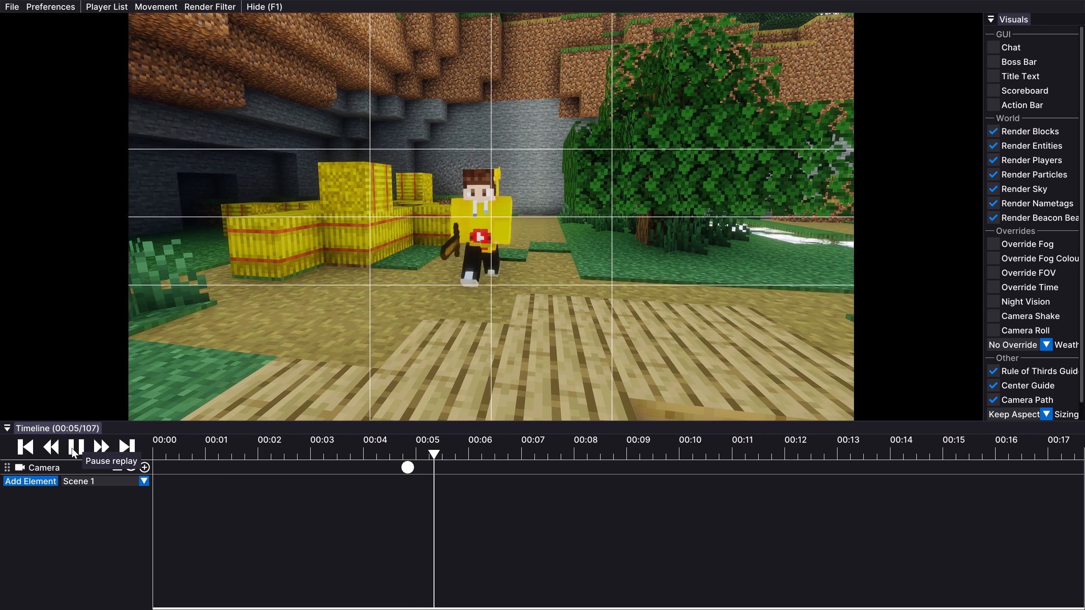
left_click(72, 448)
key("Down")
key("Left")
right_click(490, 214)
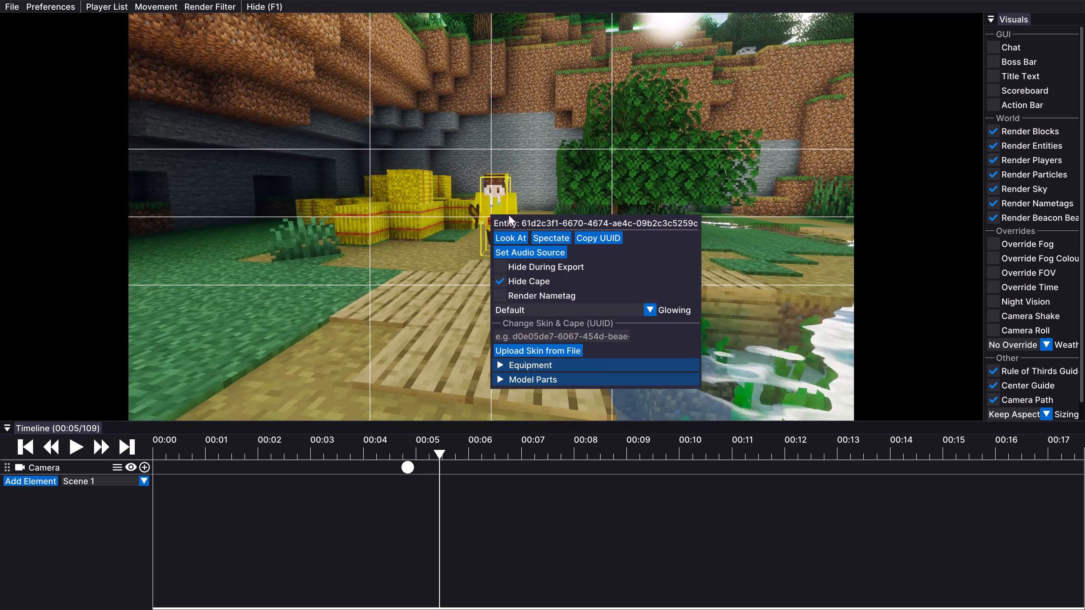
left_click(604, 136)
left_click_drag(608, 175, 542, 305)
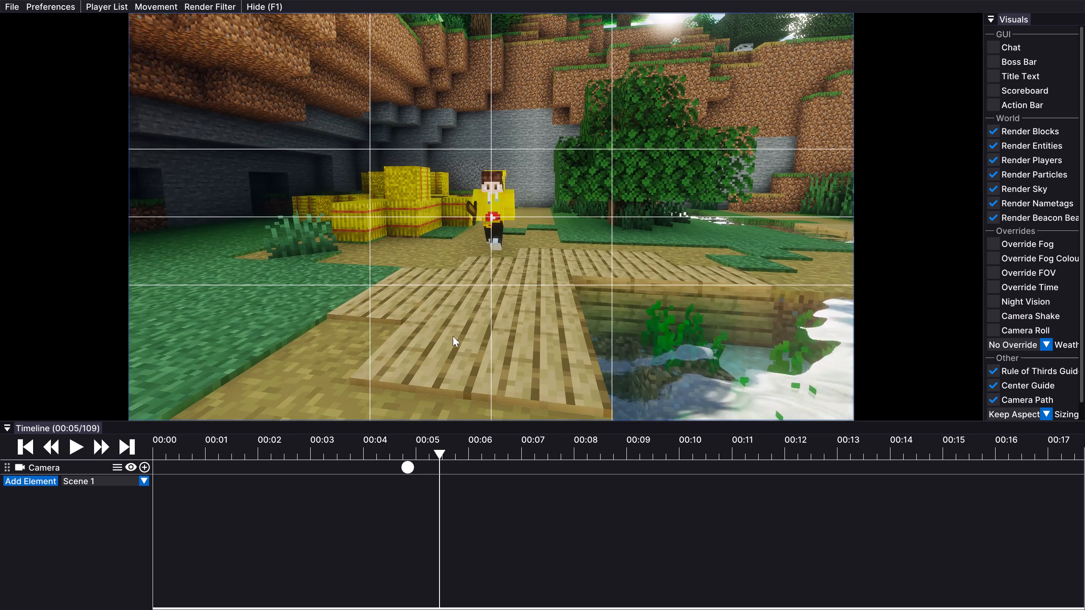
left_click(147, 462)
left_click(145, 468)
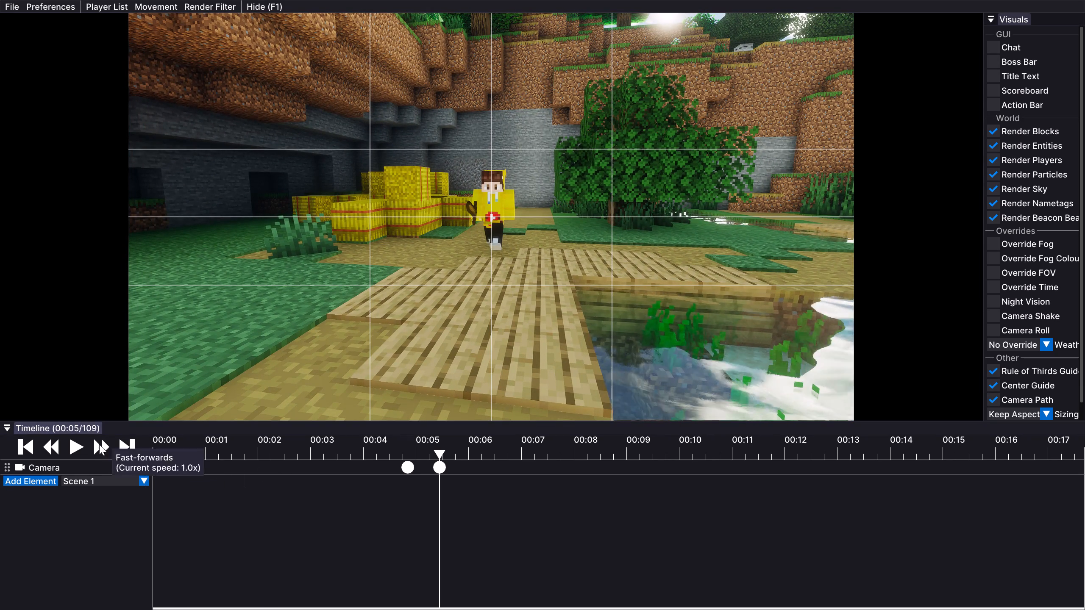
Advance the replay to 00:06/120, pull the camera farther back along the path with the player centred, and add a third camera keyframe.
left_click(70, 443)
left_click(74, 444)
key("Down")
left_click_drag(626, 277, 542, 305)
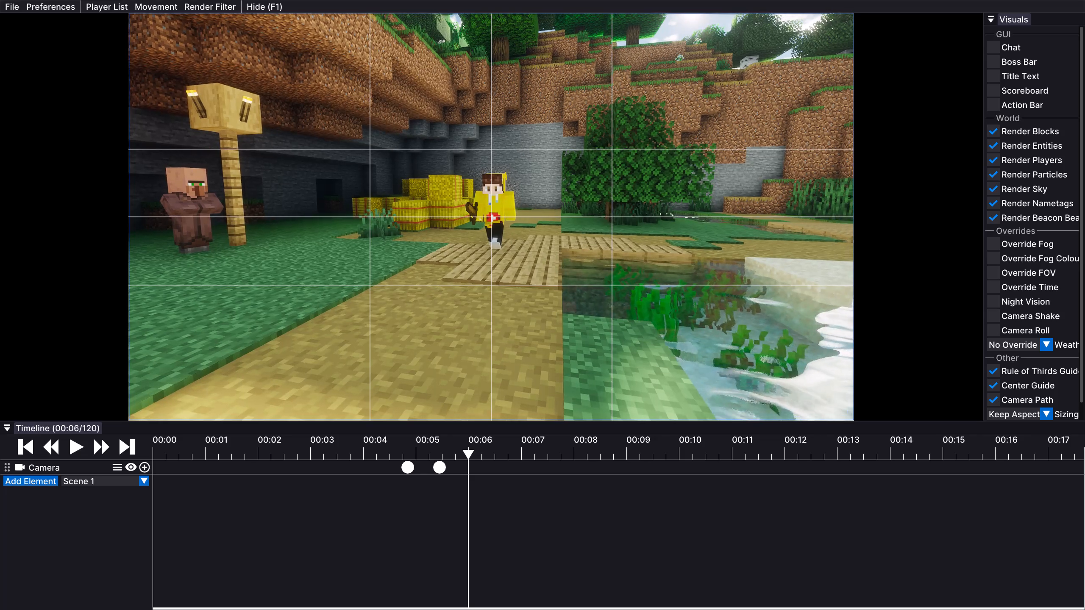
left_click_drag(542, 305, 542, 305)
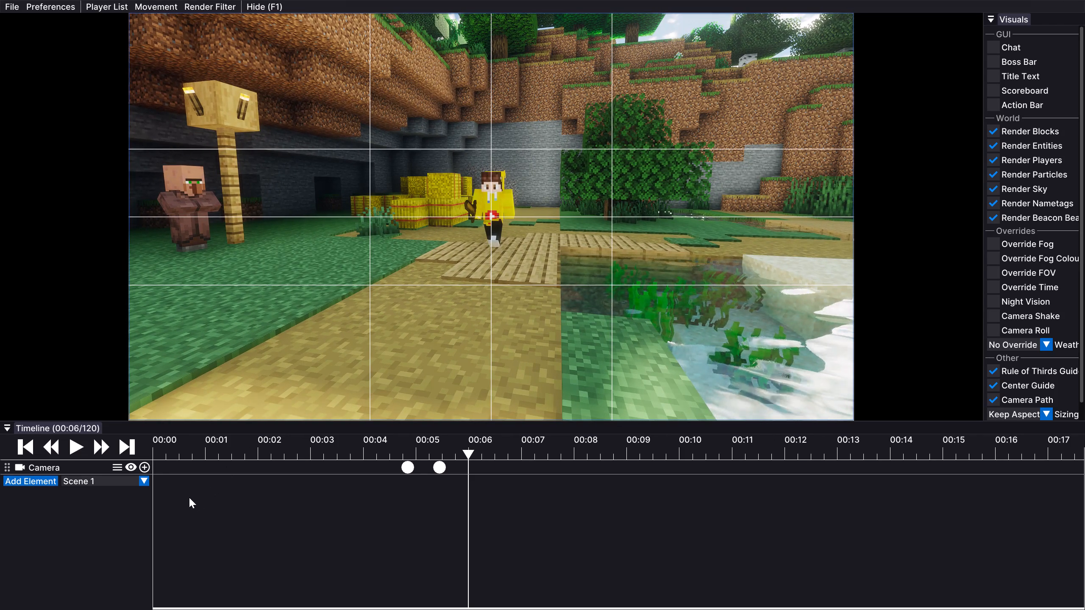
left_click(148, 468)
Advance the replay to 00:06/131, pull the camera back along the path with the player centred, and add a camera keyframe.
left_click(72, 443)
key("Down")
left_click(75, 448)
key("Left")
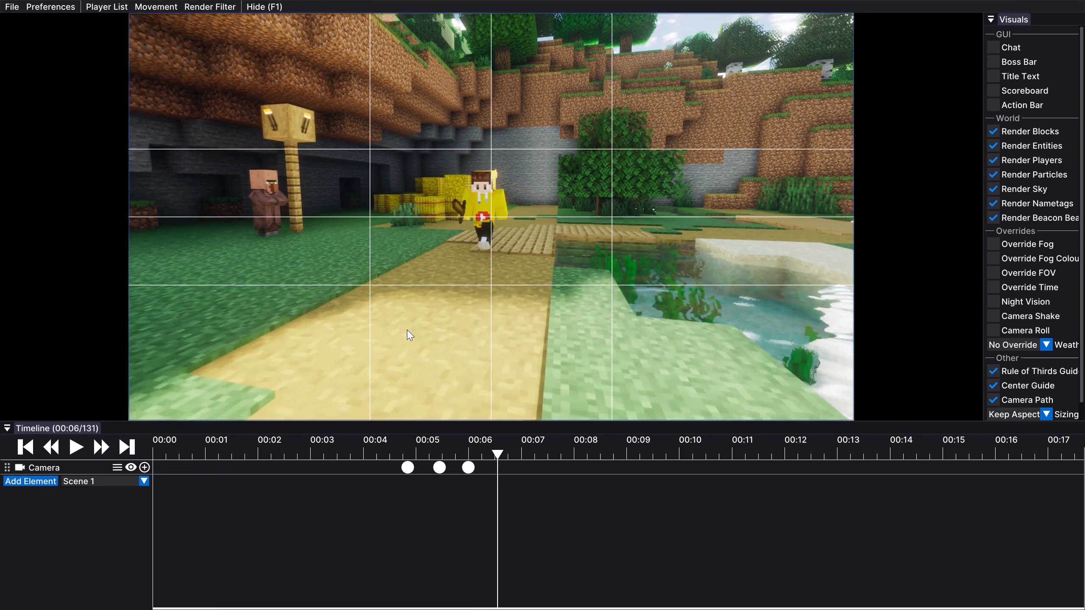
key("Right")
left_click_drag(606, 227, 542, 305)
key("Up")
key("Up")
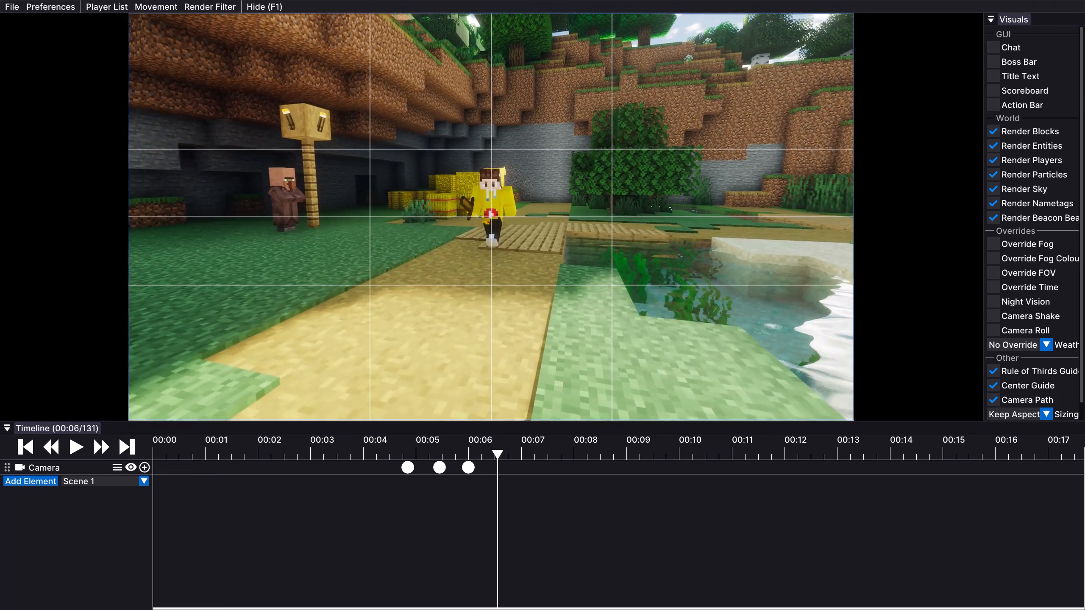
left_click_drag(542, 305, 542, 305)
left_click(145, 466)
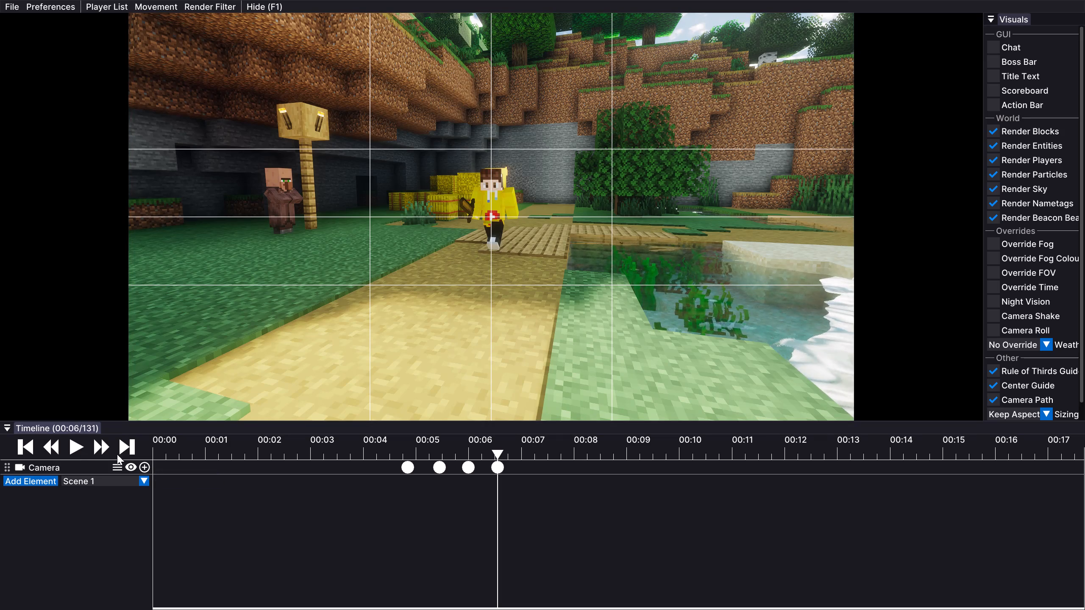
Advance the replay to 00:06/139, recentre the approaching player on the guides, and add a camera keyframe.
double_click(77, 444)
left_click_drag(615, 300, 542, 305)
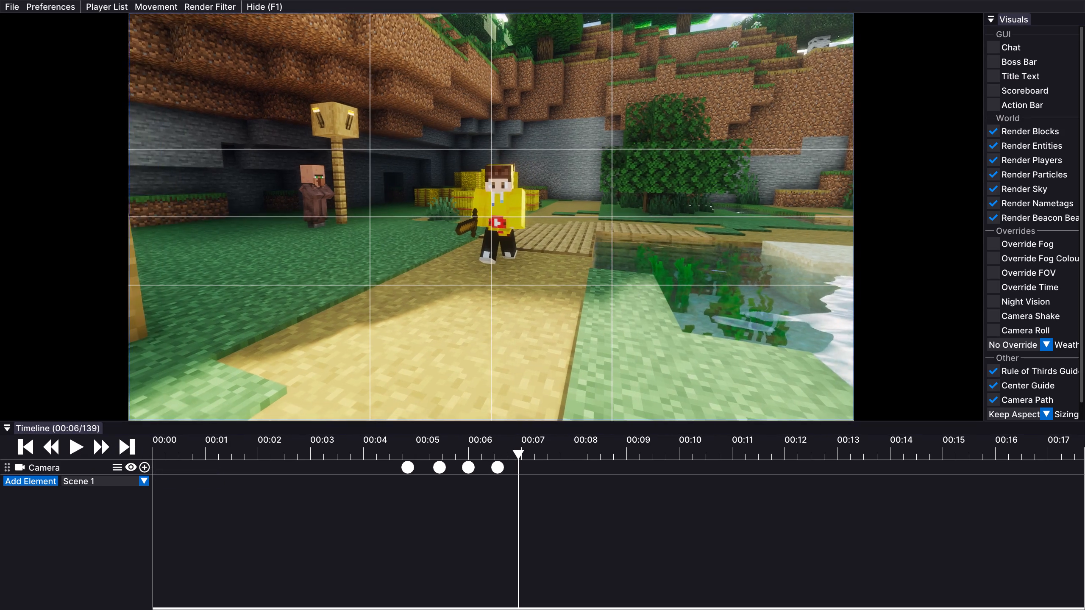
left_click_drag(542, 305, 542, 305)
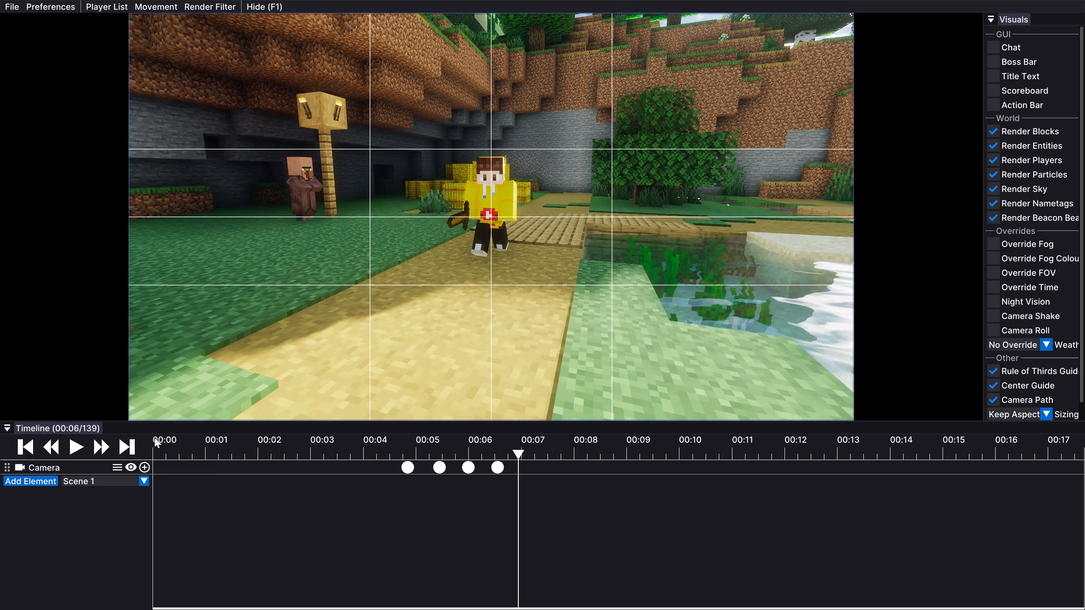
left_click(146, 466)
Advance the replay to 00:07/150, shift the camera towards the water so the player stands left of centre, and add a keyframe.
left_click(76, 444)
left_click(76, 445)
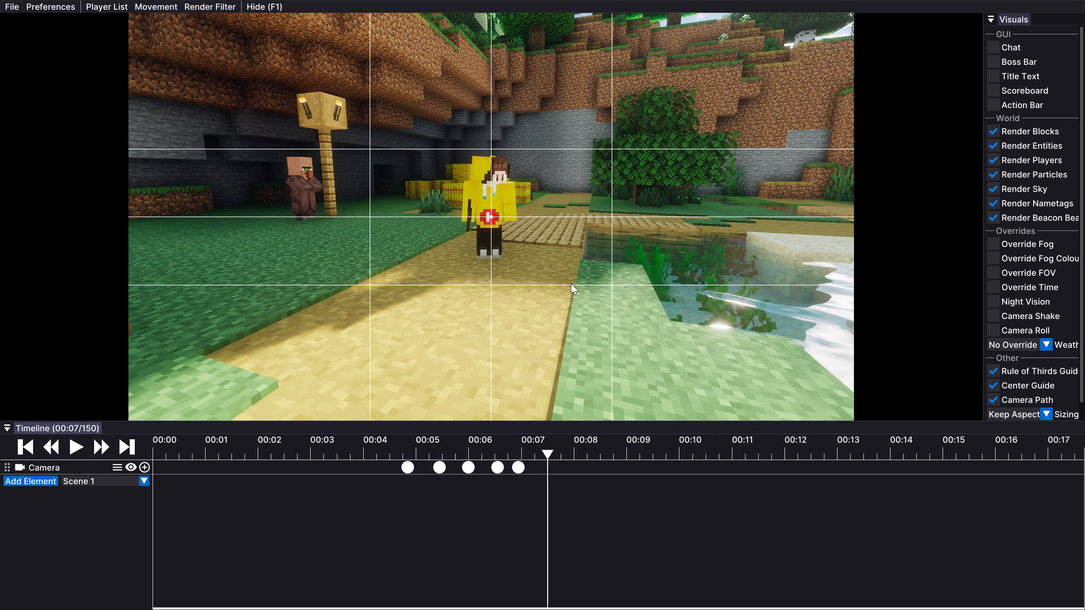
left_click_drag(570, 284, 543, 305)
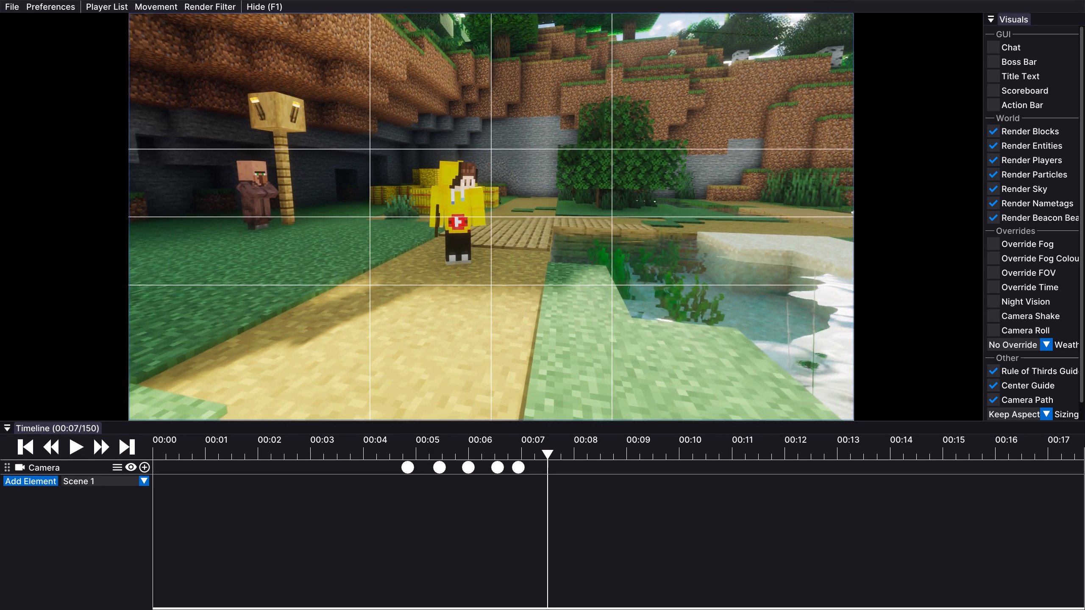
left_click_drag(543, 305, 542, 305)
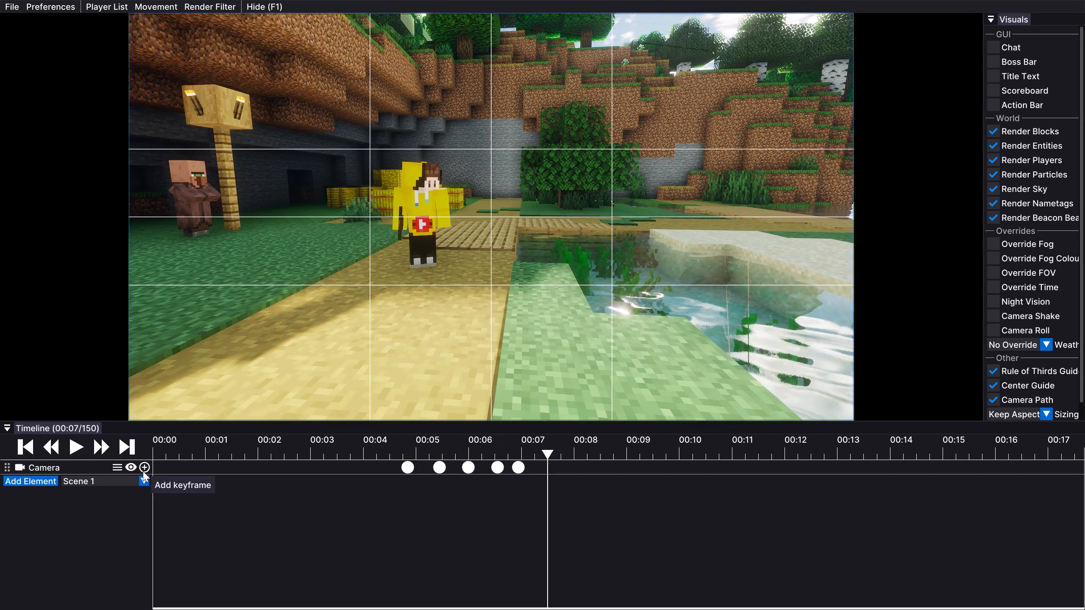
left_click(146, 466)
Keep the same waterside framing and add camera keyframes at 00:07/155 and 00:07/159.
left_click(514, 452)
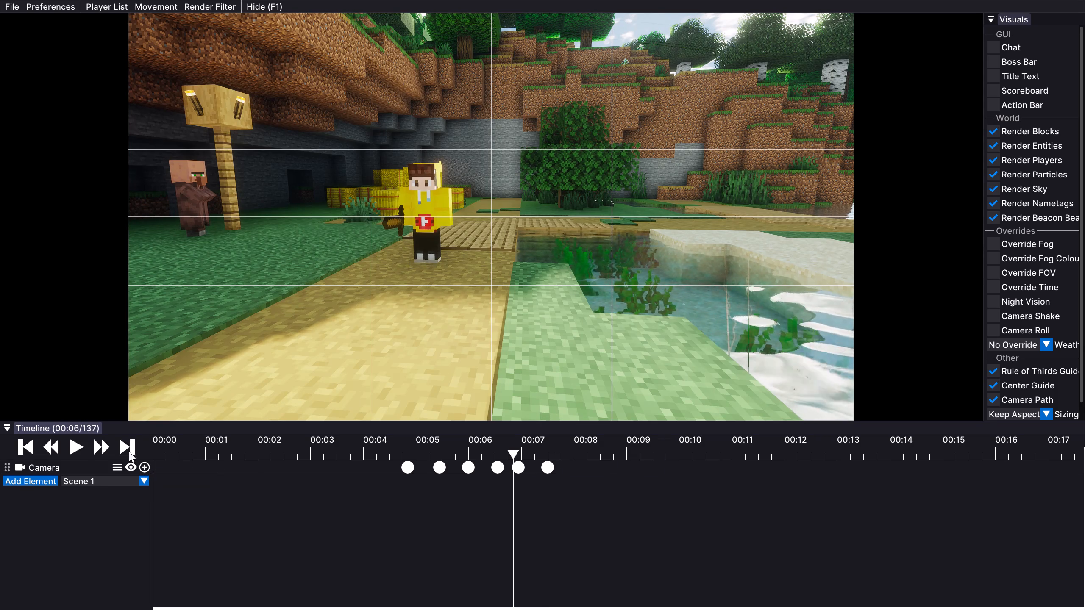
left_click(75, 444)
left_click(75, 444)
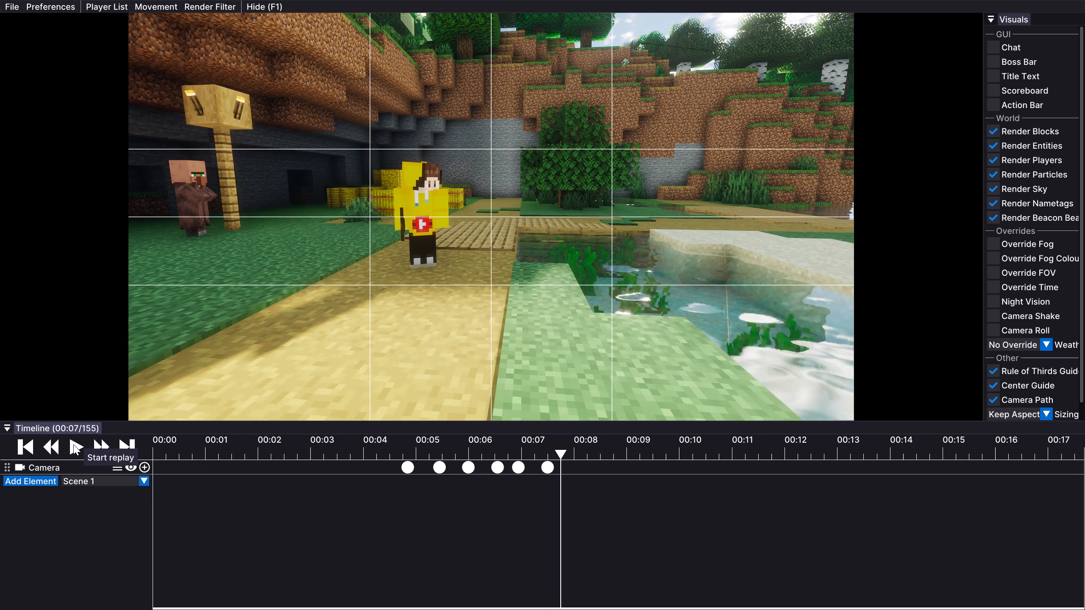
left_click(147, 468)
double_click(79, 448)
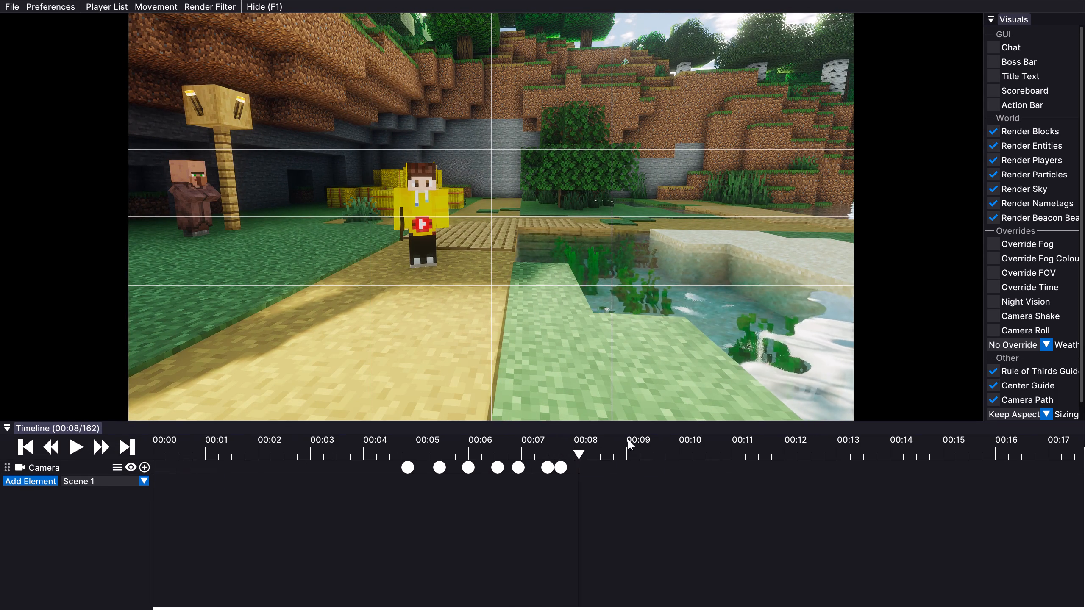
left_click_drag(576, 453, 571, 454)
left_click(142, 463)
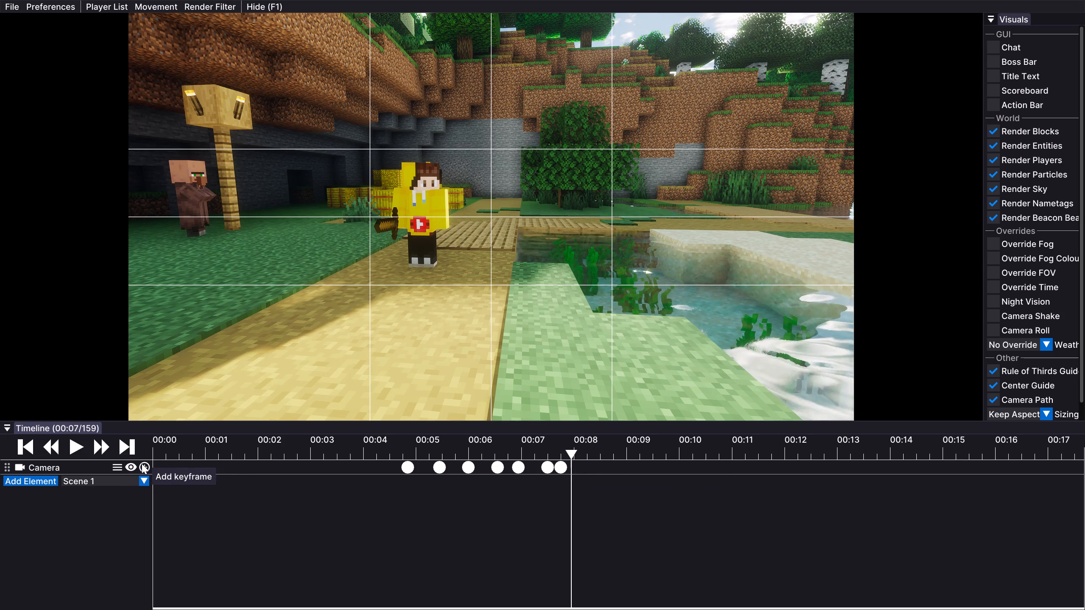
left_click(145, 468)
Advance the replay to 00:08/166, reframe with the wooden pillar beside the path and the player right of centre, and add a keyframe.
double_click(83, 449)
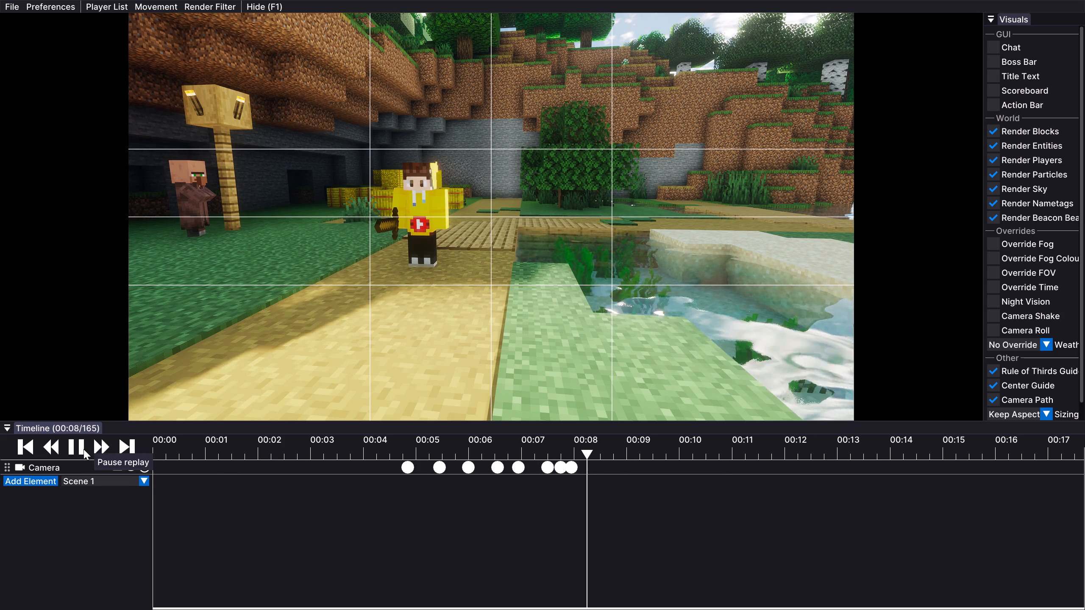
left_click_drag(692, 294, 542, 305)
left_click(146, 465)
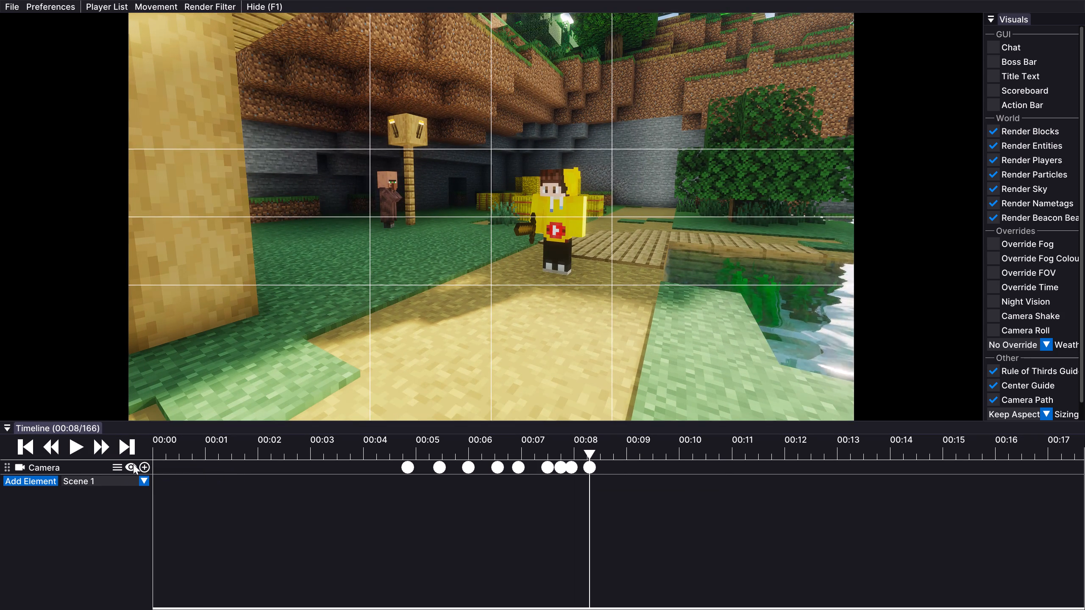
Back the camera off beside the pillar at 00:08/175 and add a keyframe, plus another with the same framing at 00:09/191.
left_click(69, 444)
left_click(69, 444)
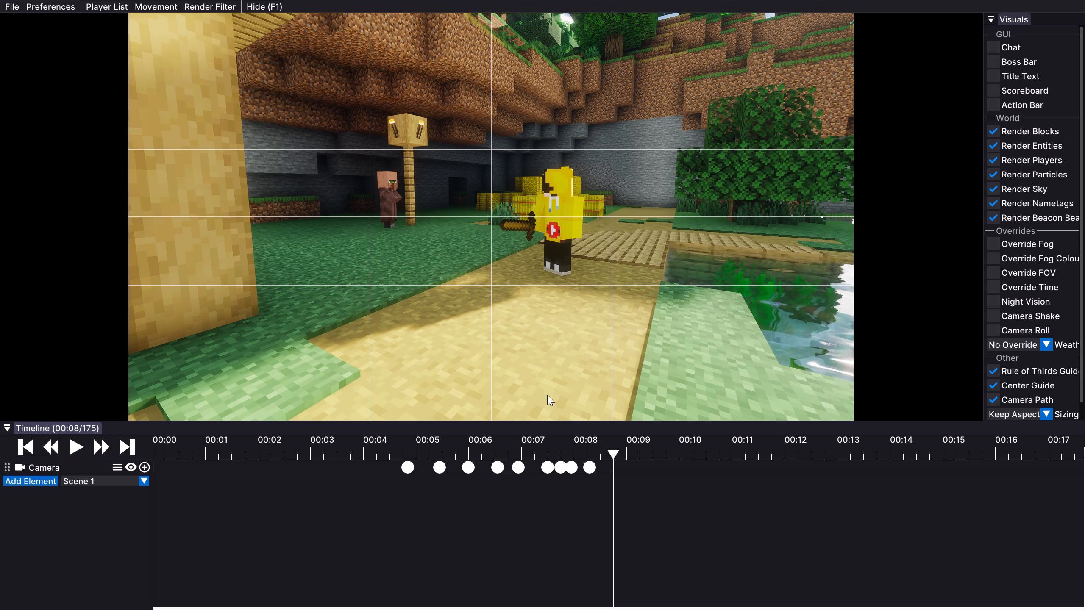
left_click_drag(654, 275, 542, 305)
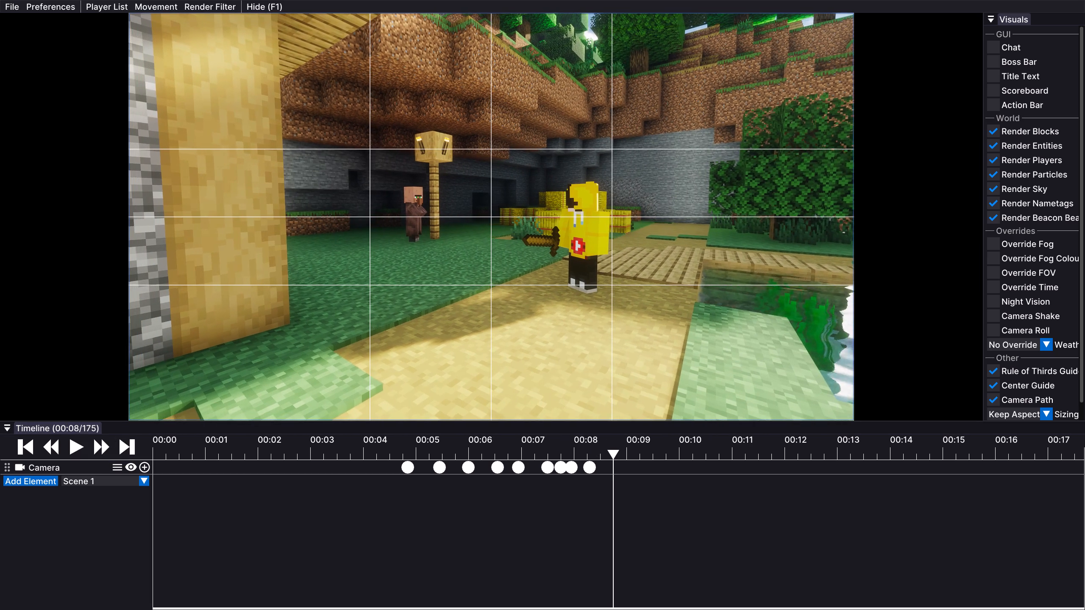
left_click_drag(542, 305, 542, 305)
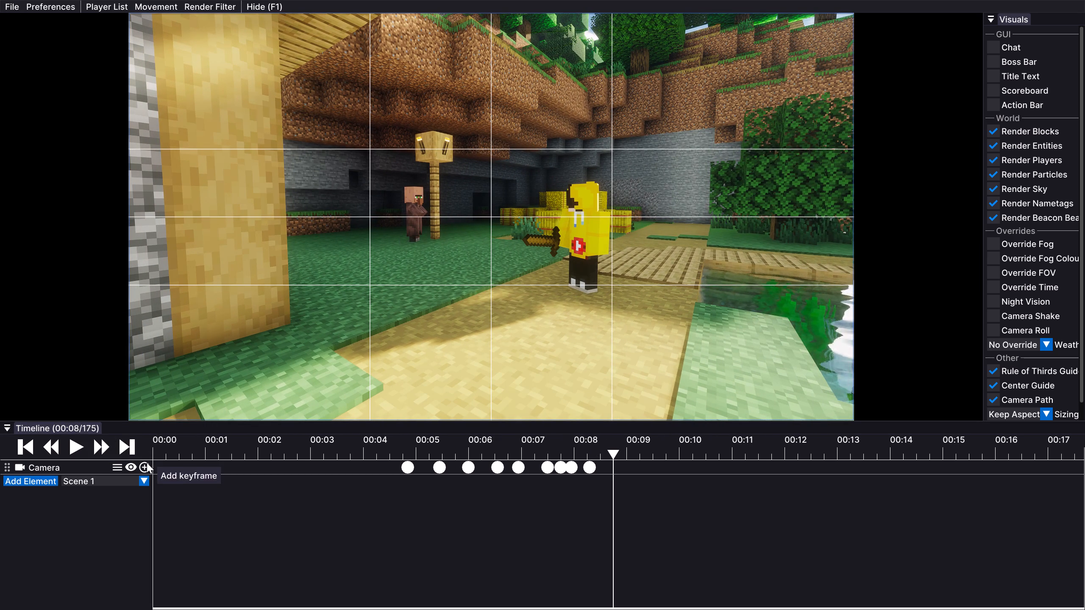
left_click(147, 463)
left_click(69, 448)
left_click(69, 448)
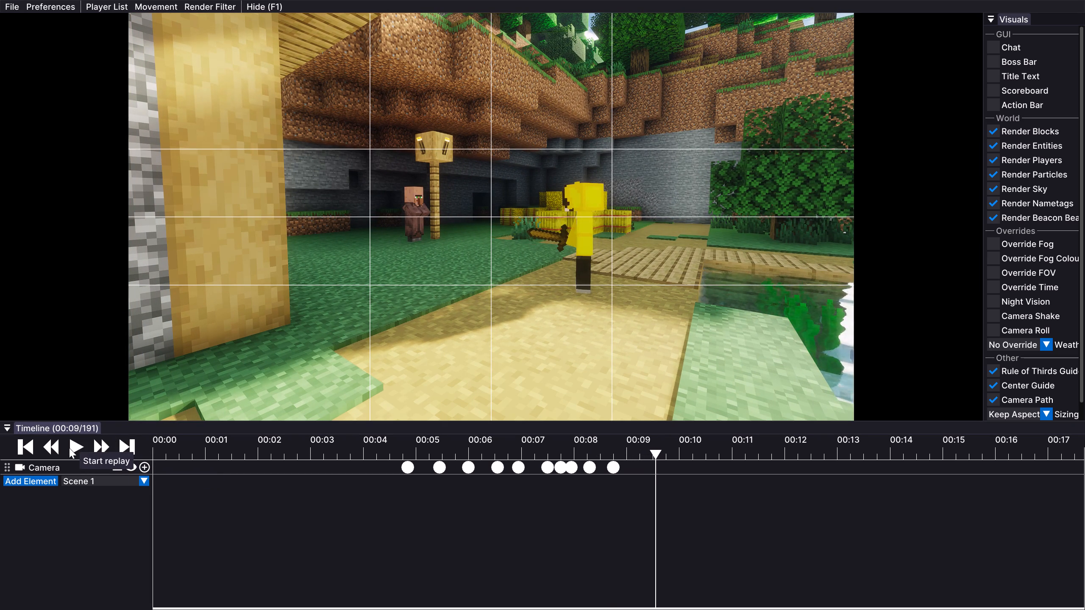
left_click(146, 466)
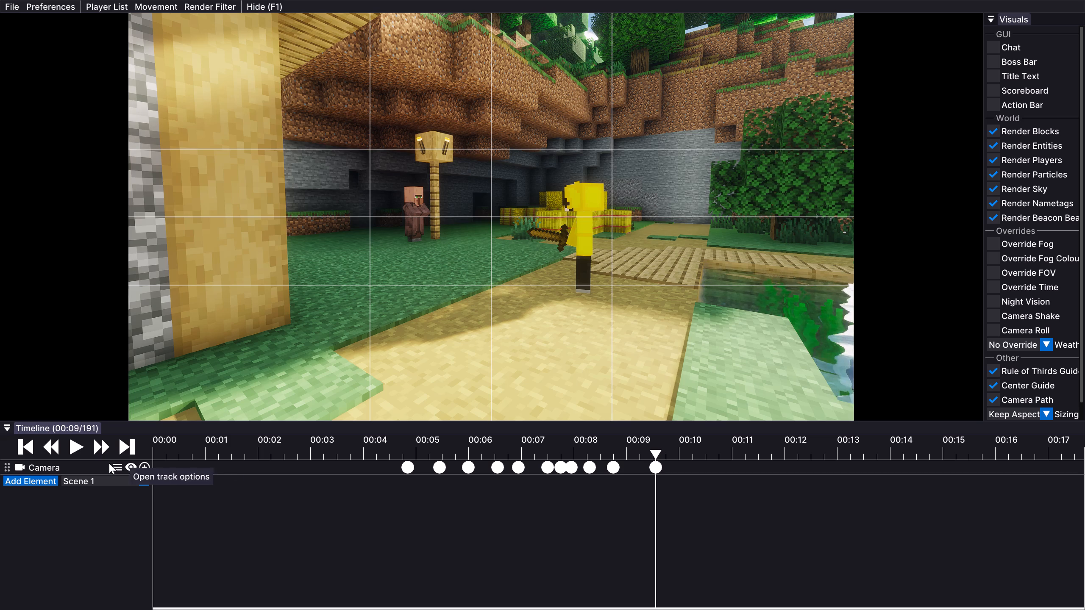
Play the replay past the last keyframe, and preview the keyframed camera move from before its first keyframe.
left_click(73, 450)
left_click(68, 446)
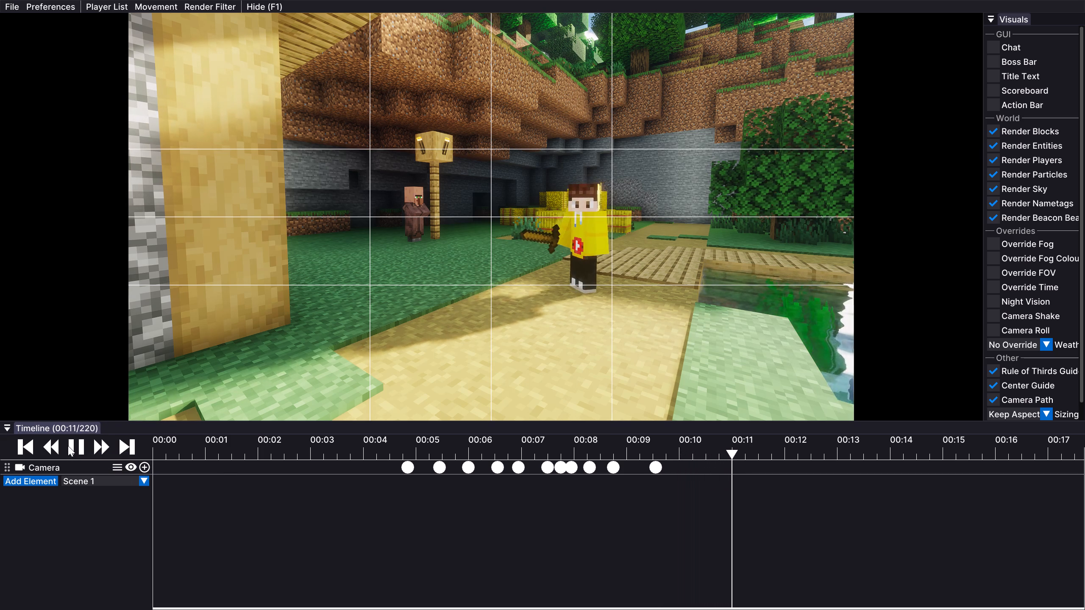
left_click(68, 446)
left_click(74, 445)
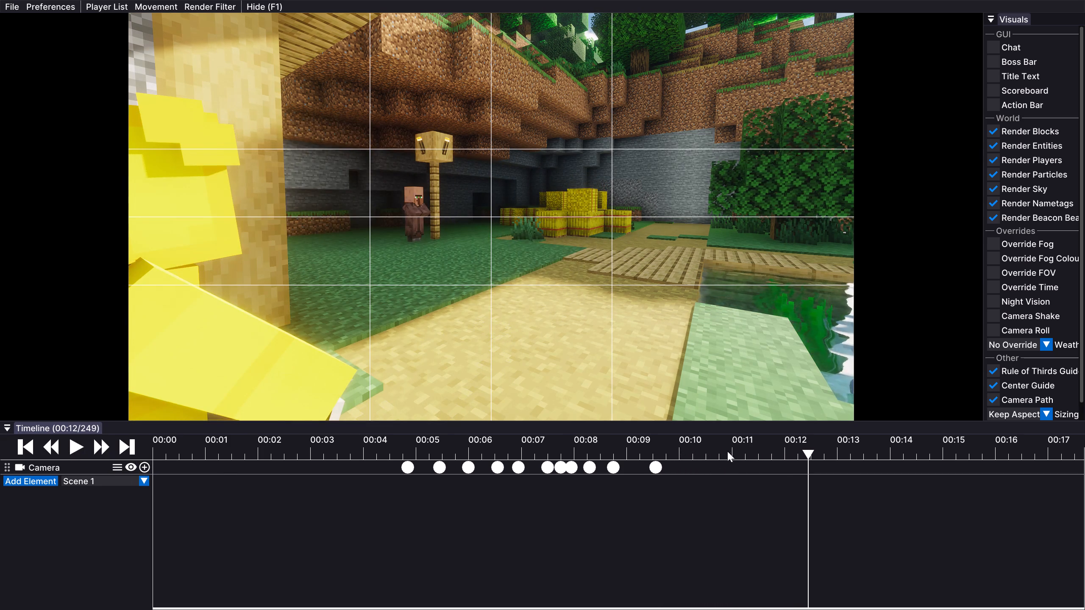
left_click(393, 450)
left_click(82, 445)
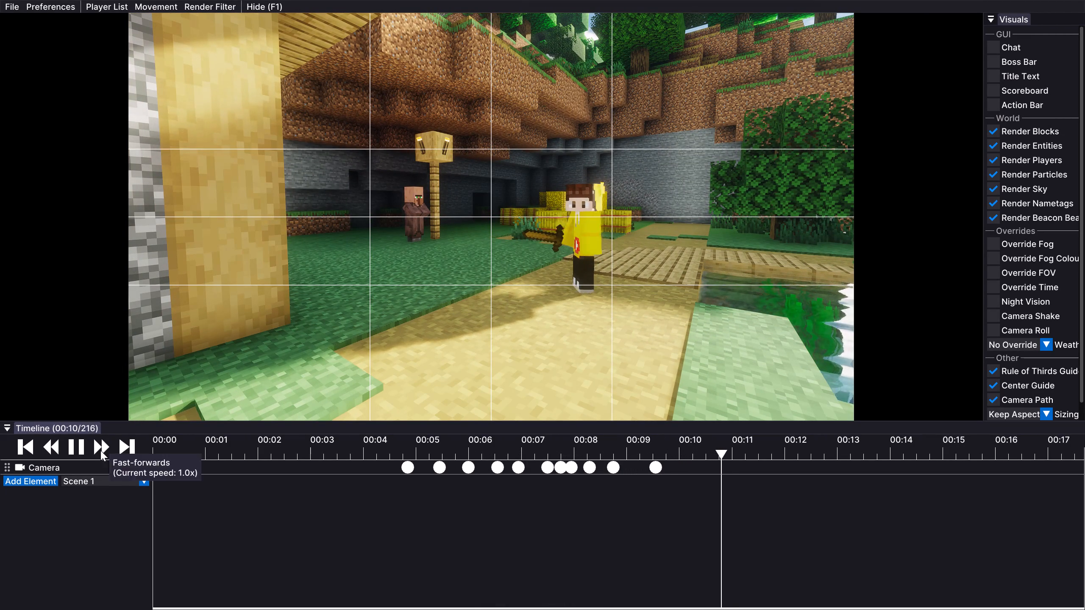
left_click(77, 445)
Export the keyframed shot as a 1920 x 1080, 60 fps MP4 video and dismiss the export summary.
left_click(10, 6)
left_click(28, 17)
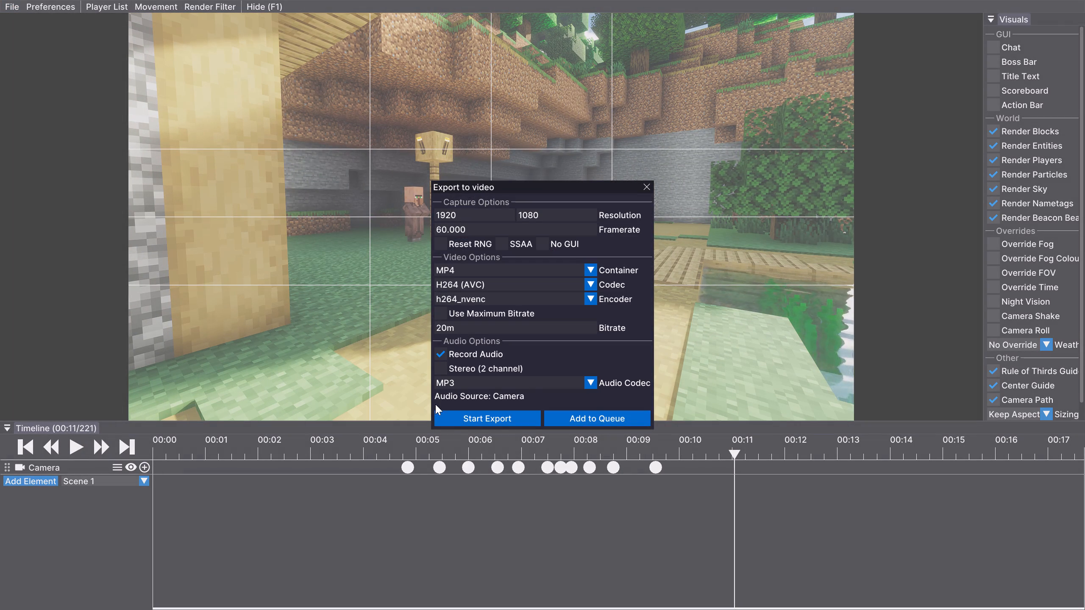
left_click(460, 416)
left_click(431, 264)
left_click(432, 276)
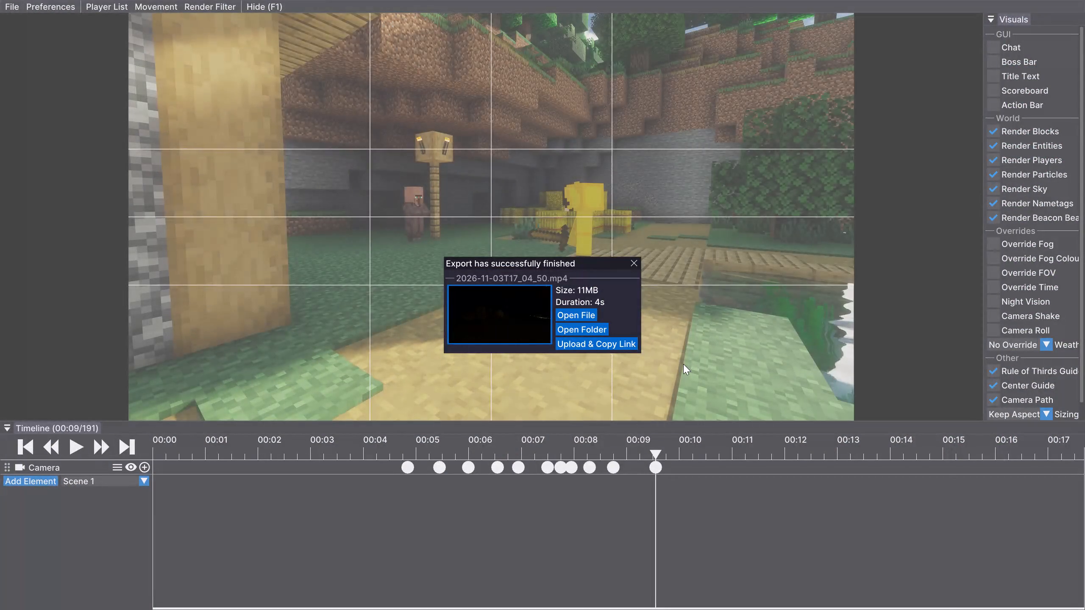
left_click(629, 262)
left_click(631, 261)
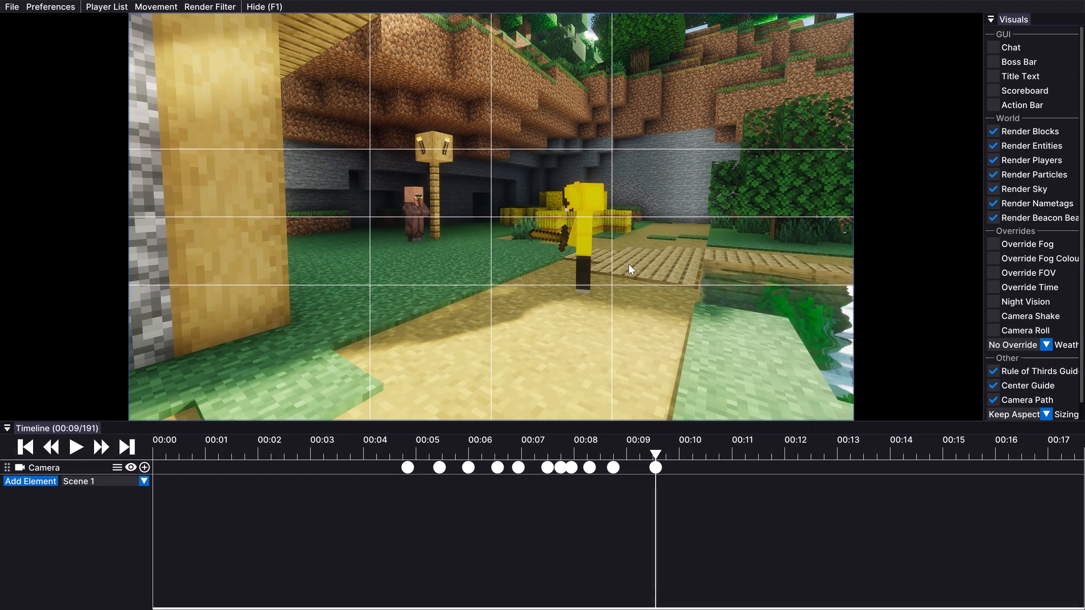
Leave the current replay and open the 48-second replay 2026-11-03T16:43:18.
key("Escape")
left_click(566, 284)
left_click(999, 50)
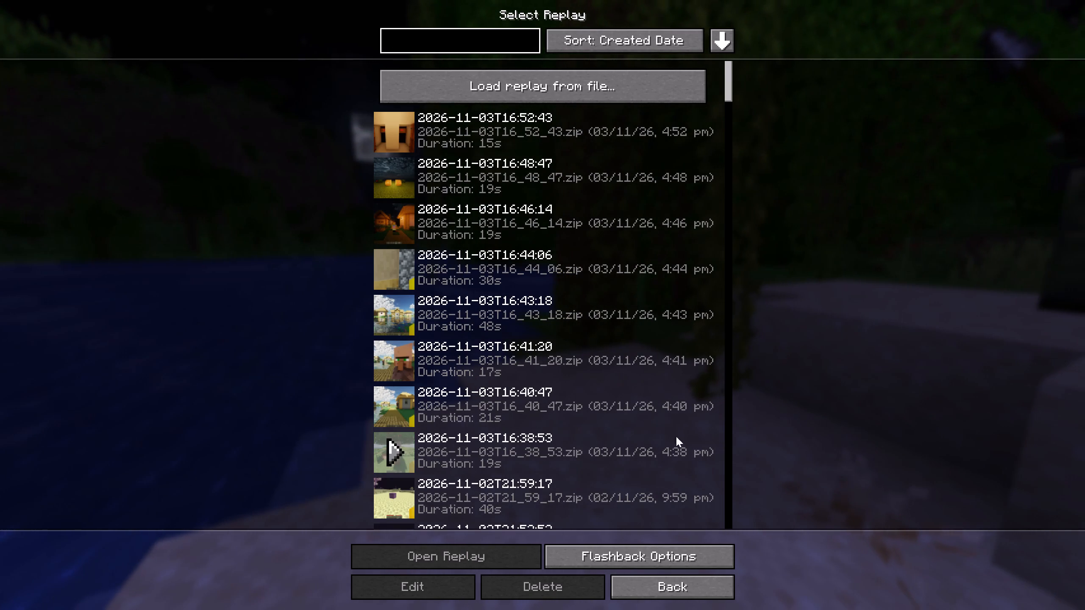
double_click(662, 320)
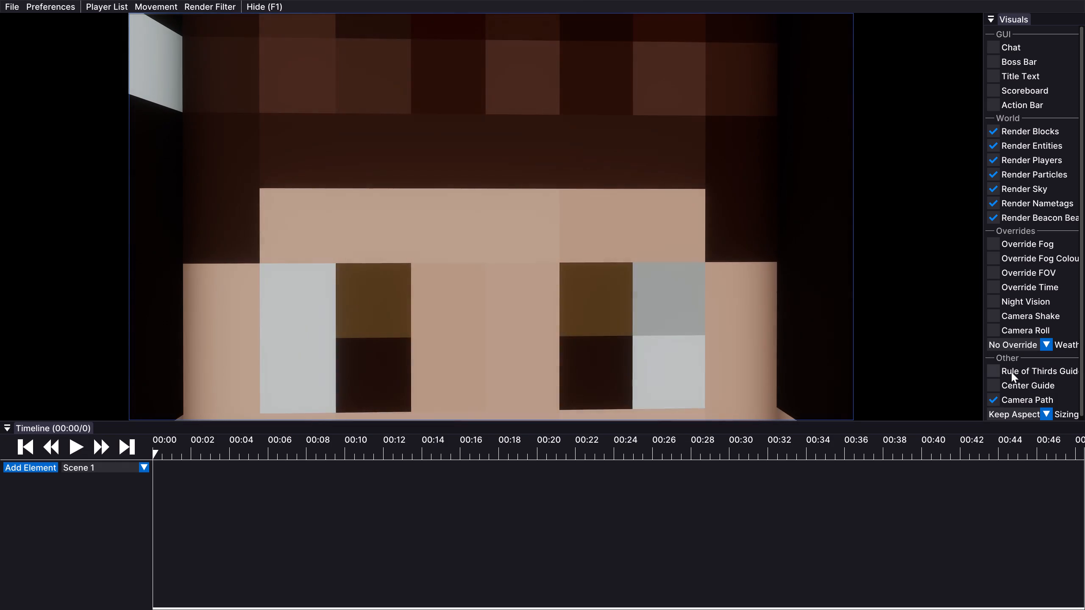
Turn on the rule-of-thirds and centre guides, and add a Camera track to Scene 1.
left_click(1008, 373)
left_click(1002, 381)
key("Up")
left_click(45, 470)
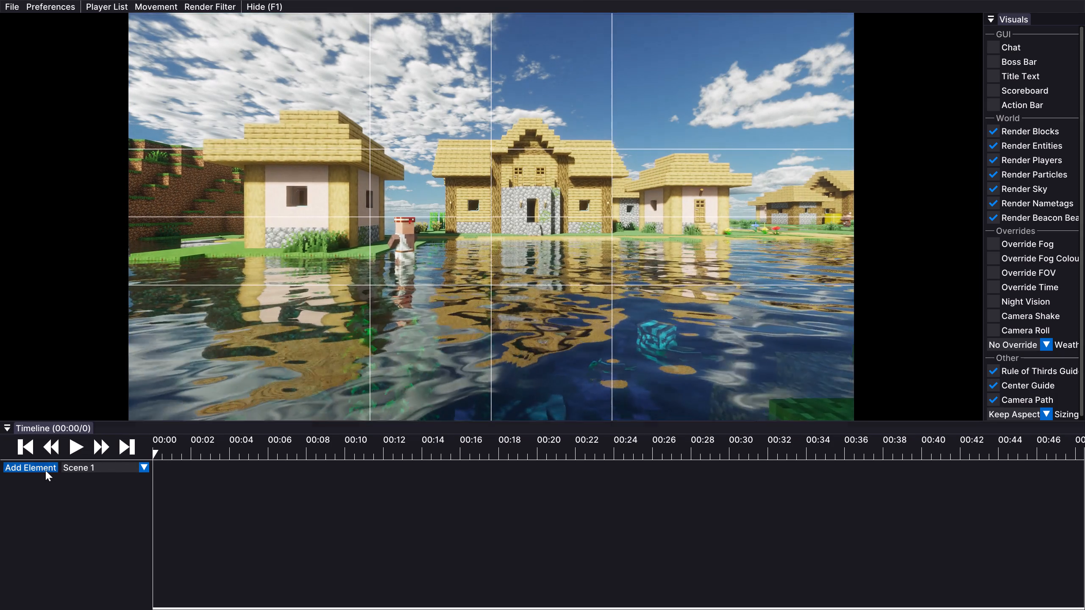
left_click(61, 476)
Frame the yellow-clad player in front of the hut door from across the water, near the centre guide.
key("Up")
left_click_drag(422, 283, 542, 305)
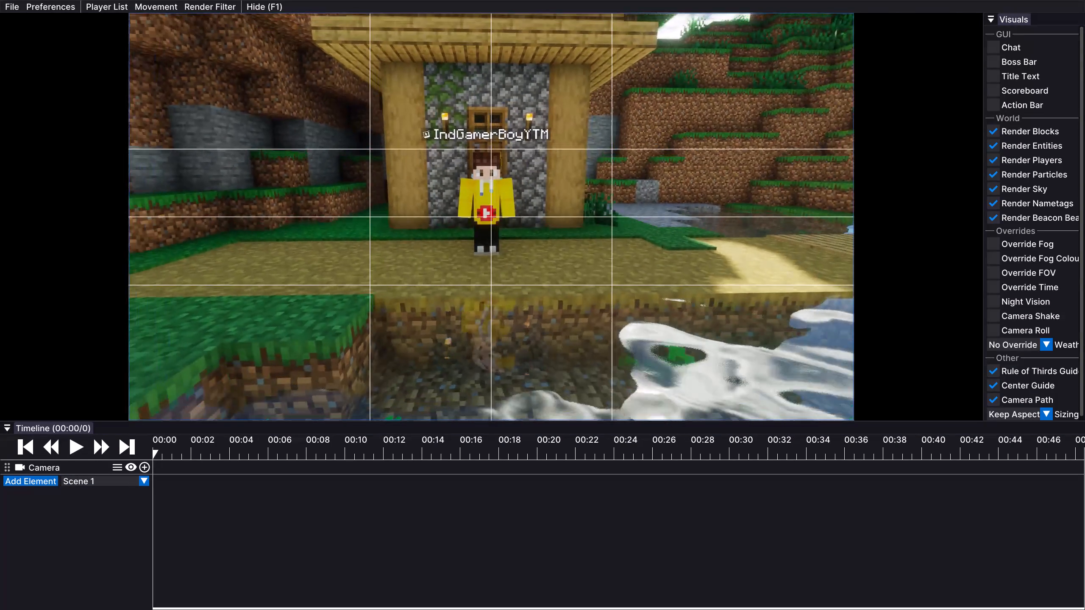
left_click_drag(542, 305, 542, 305)
key("Down")
key("Right")
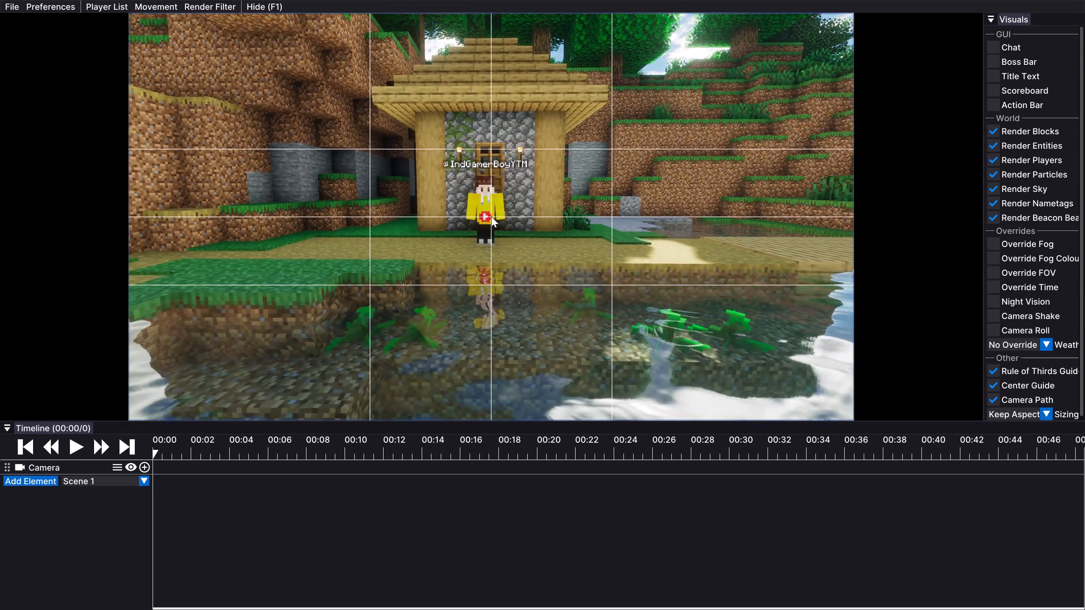
key("Left")
Centre the player in front of the hut and turn off nametag rendering for that player.
right_click(491, 216)
key("Right")
key("Left")
key("Left")
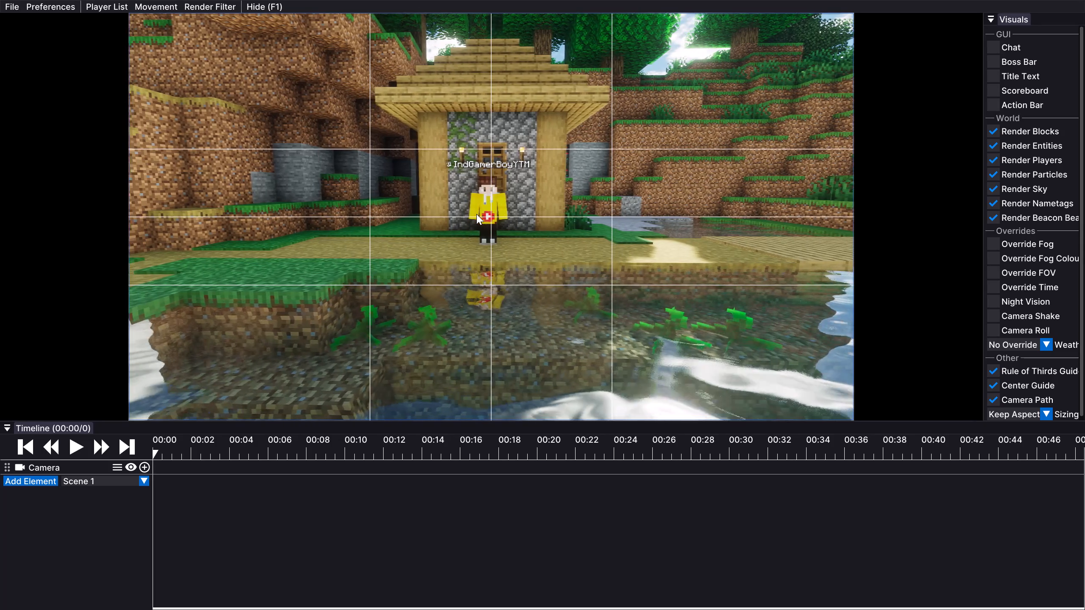
right_click(476, 214)
key("Right")
right_click(483, 210)
left_click(582, 166)
left_click_drag(604, 188, 542, 305)
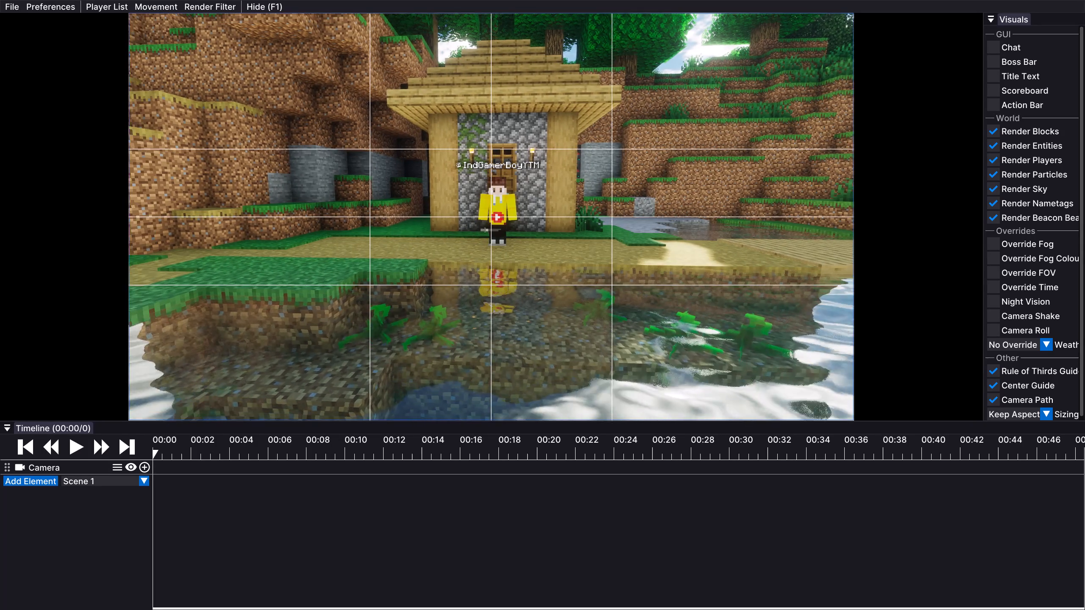
left_click_drag(542, 305, 542, 305)
right_click(491, 216)
left_click(538, 302)
left_click(529, 281)
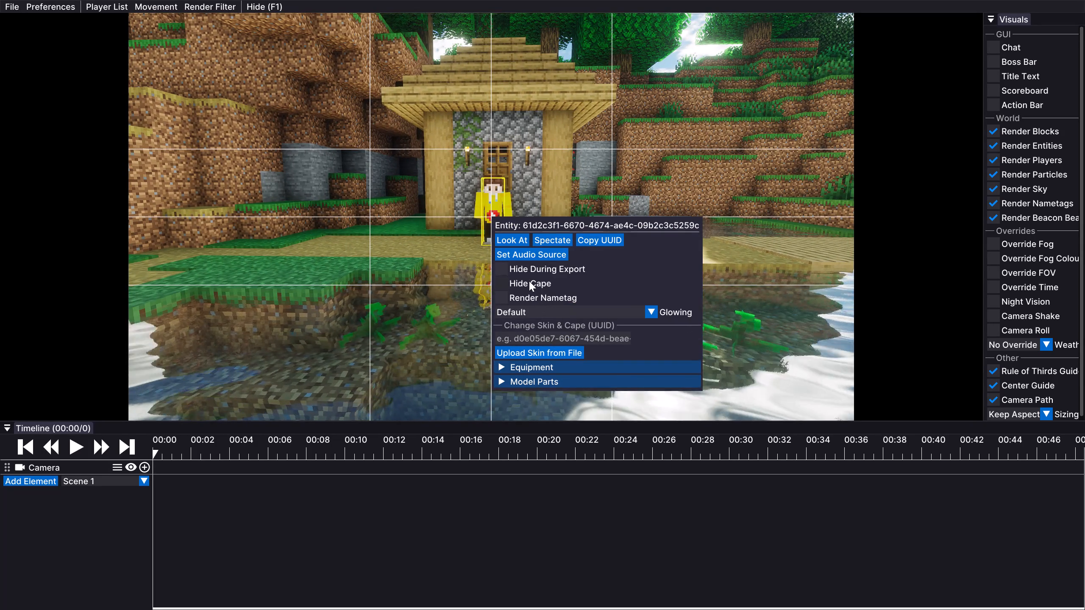
left_click(632, 158)
Pull the camera back low across the water, keeping the player and hut aligned on the centre guide.
key("Down")
key("Down")
left_click_drag(627, 223, 542, 305)
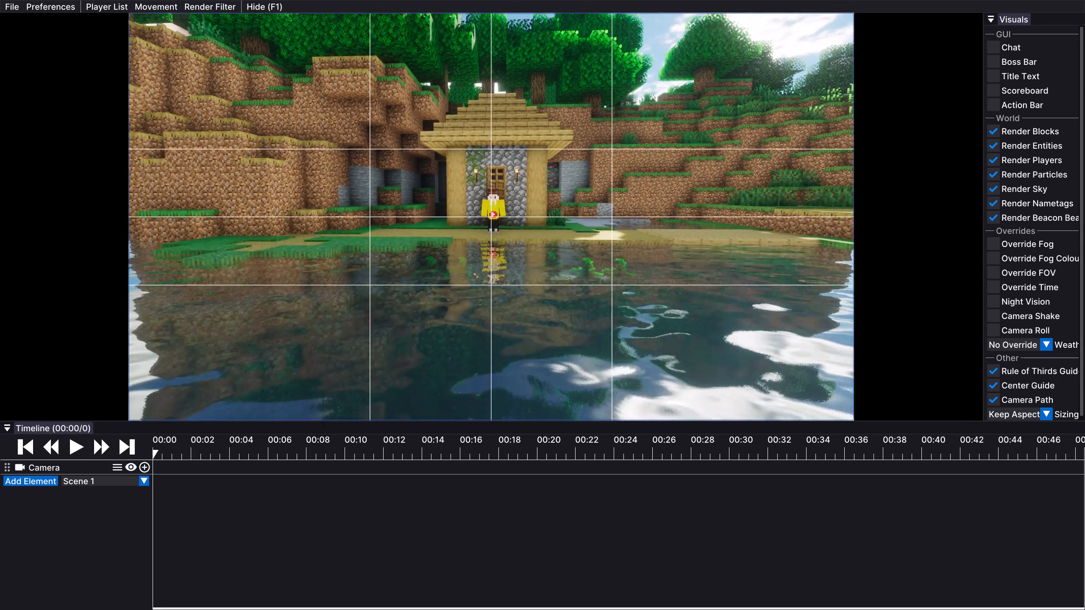
left_click_drag(542, 305, 543, 305)
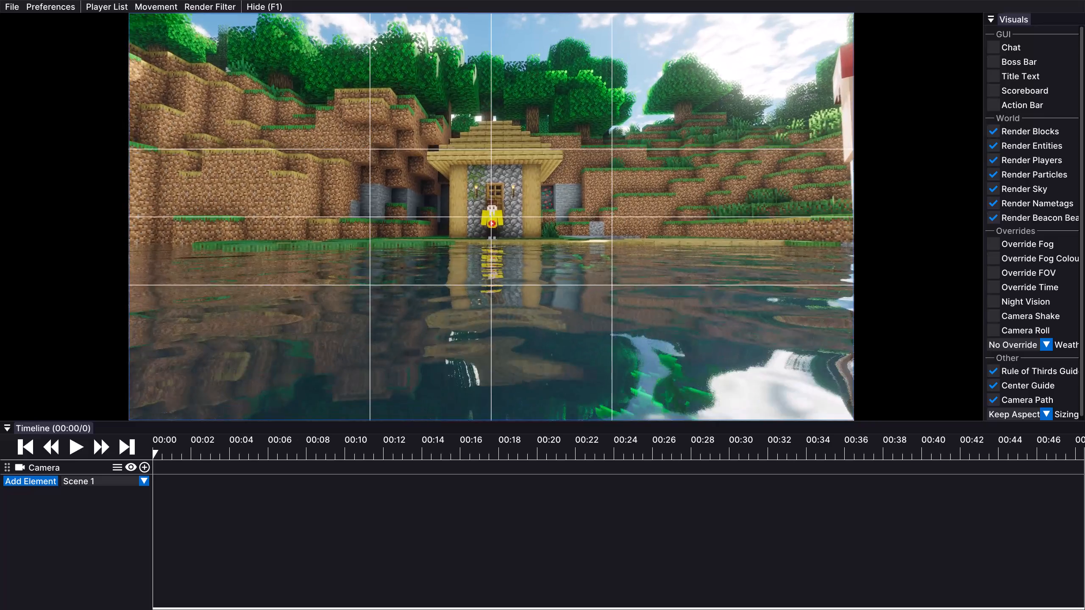
left_click_drag(543, 305, 542, 305)
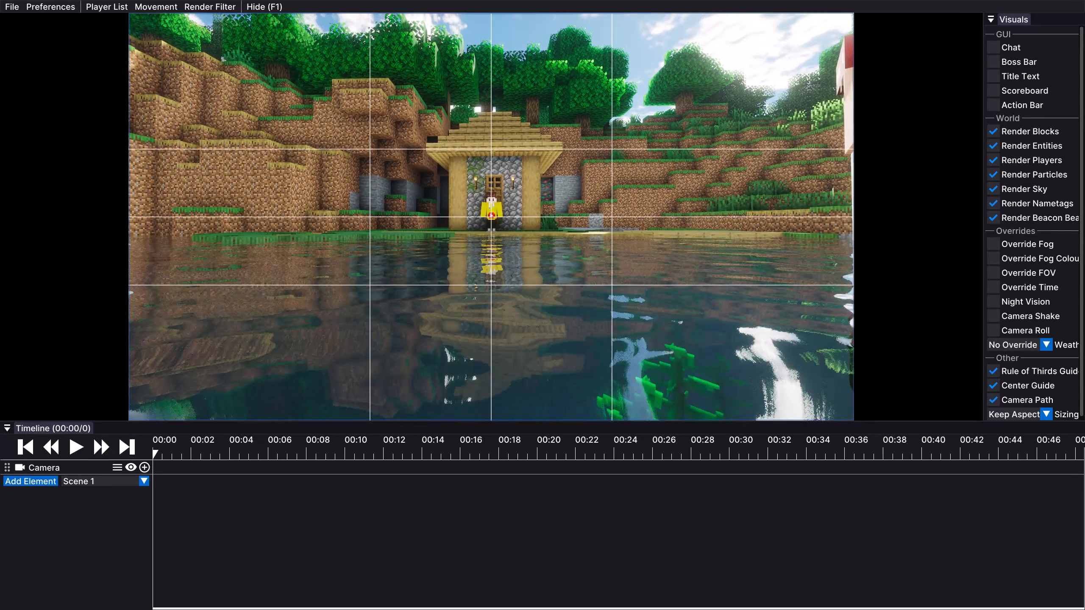
left_click_drag(542, 305, 542, 305)
Play the replay to about 00:03 and add a Camera keyframe holding the wide waterside view.
left_click(75, 450)
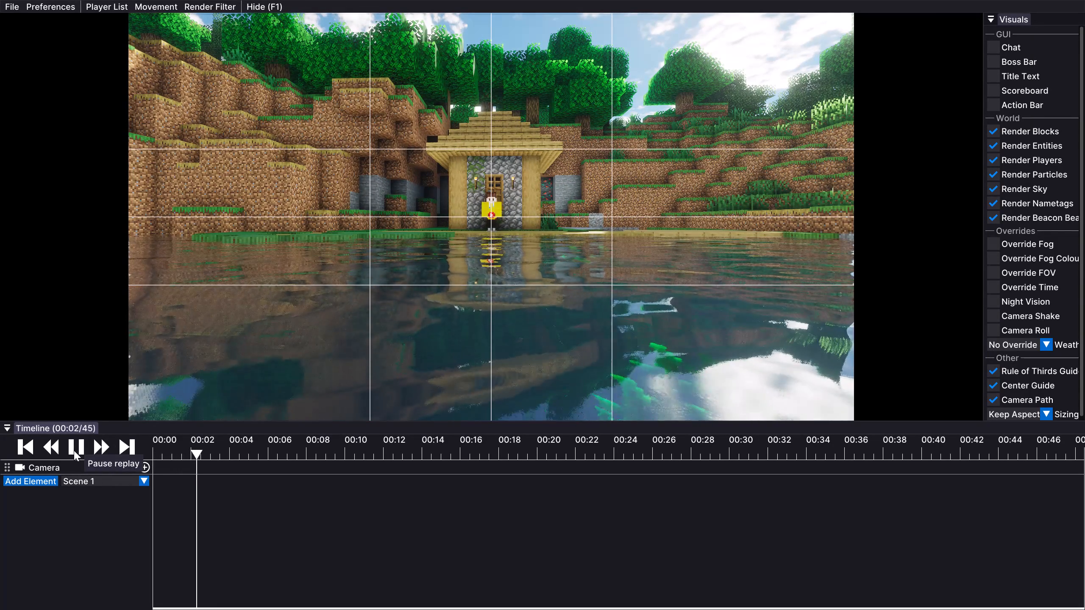
left_click(74, 450)
left_click(73, 452)
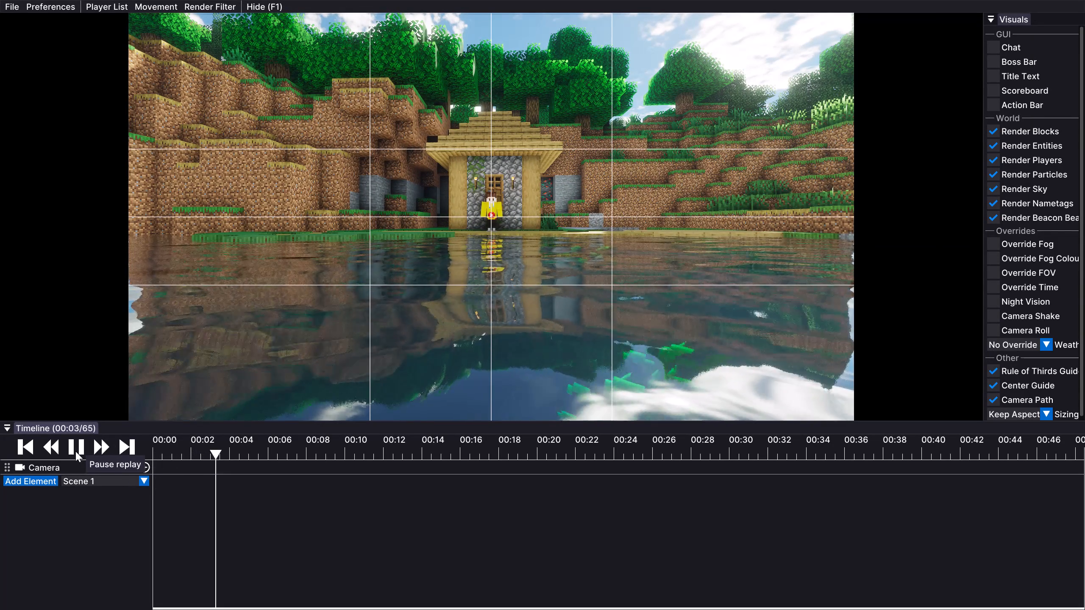
left_click(75, 451)
left_click(144, 465)
Add a second Camera keyframe of the same wide view and shift it to about 00:06.
left_click(73, 446)
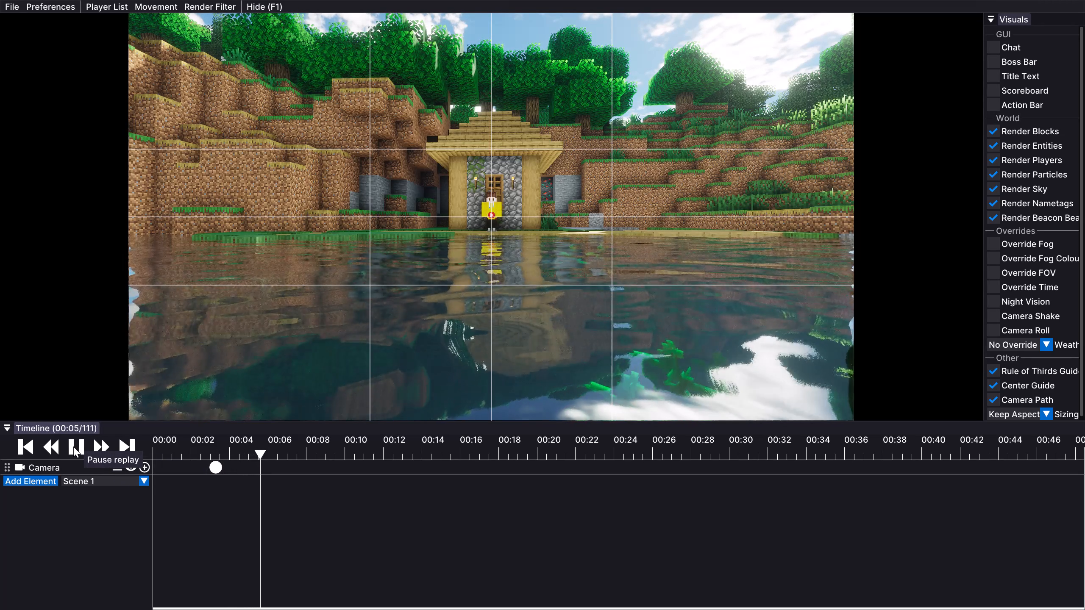
left_click(73, 446)
left_click(144, 466)
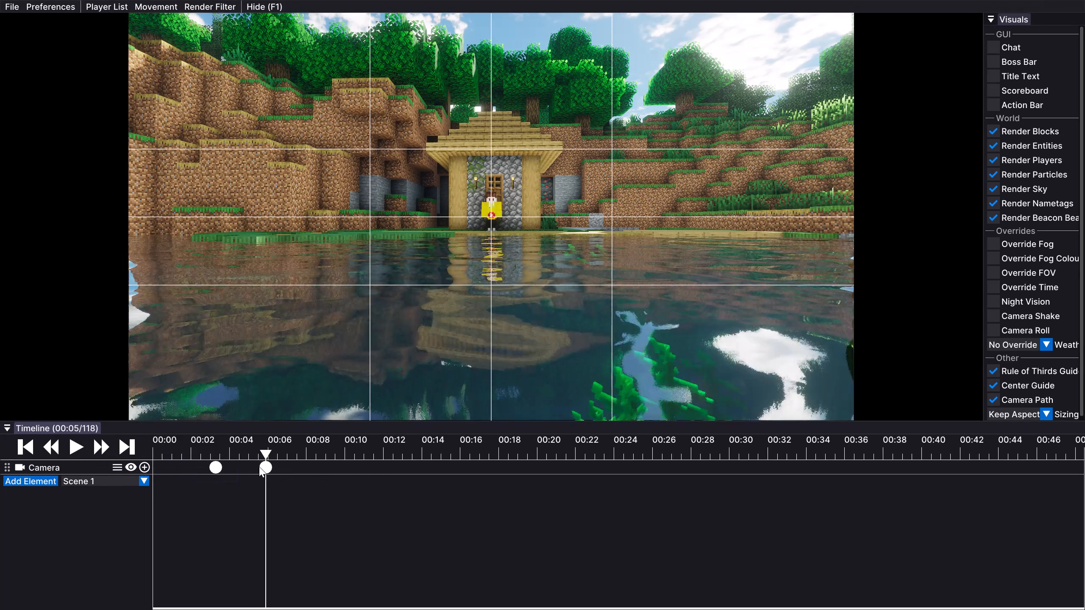
left_click_drag(262, 465, 282, 466)
Advance to about 00:08, move the camera in to a closer centred view of the player, and add a Camera keyframe.
left_click(78, 443)
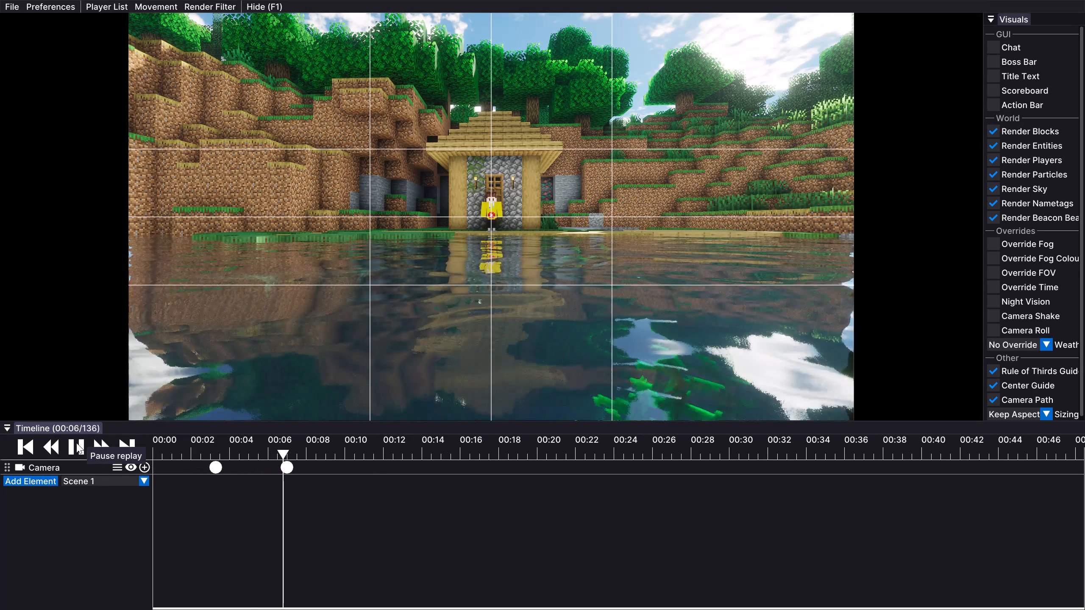
left_click(76, 443)
key("Up")
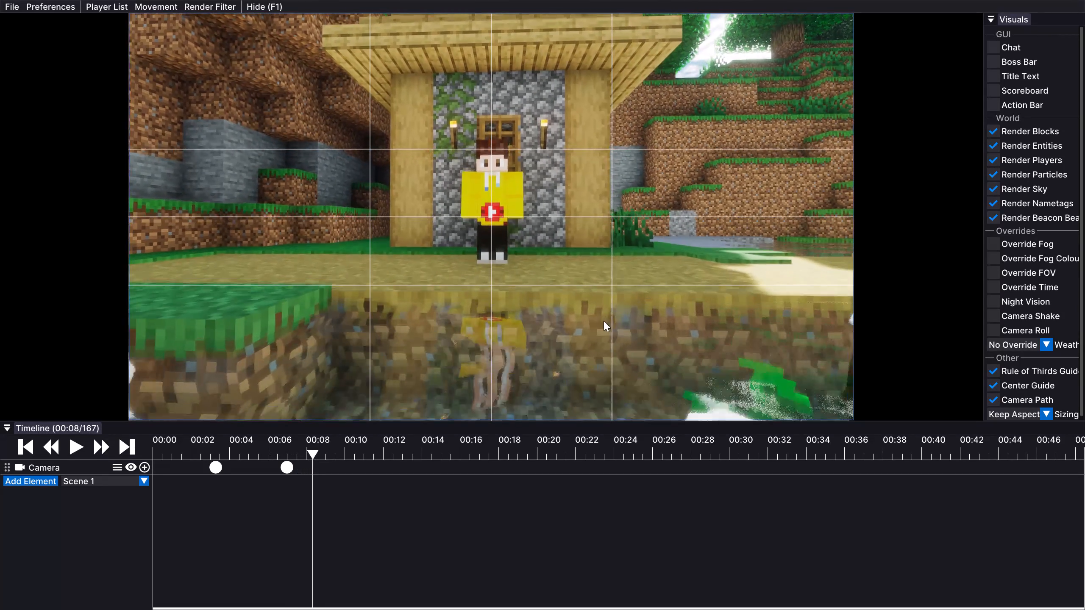
key("Down")
left_click_drag(656, 296, 542, 305)
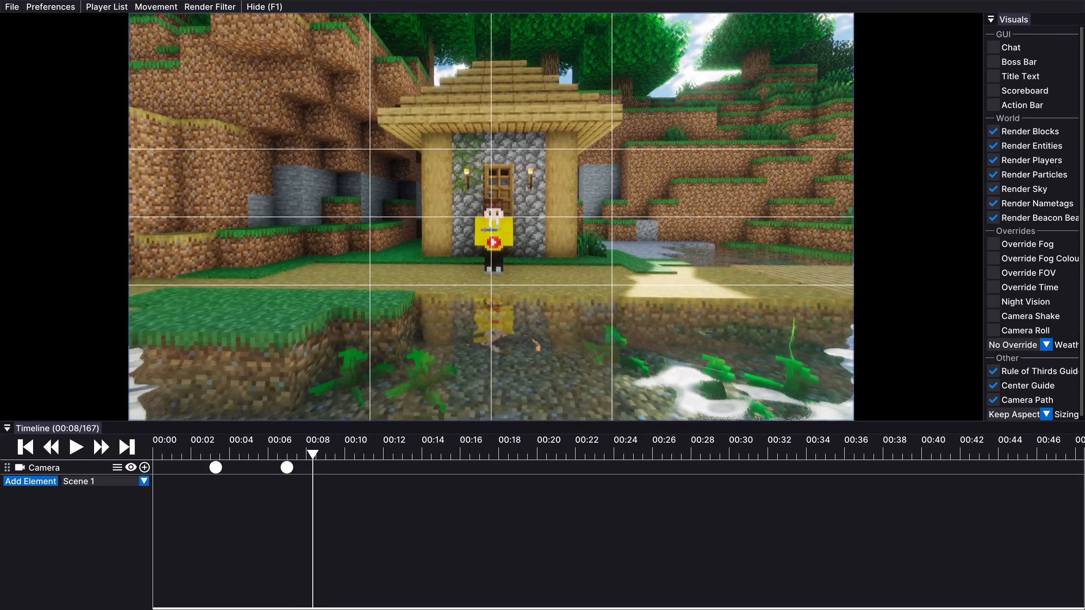
left_click_drag(542, 305, 542, 305)
key("Up")
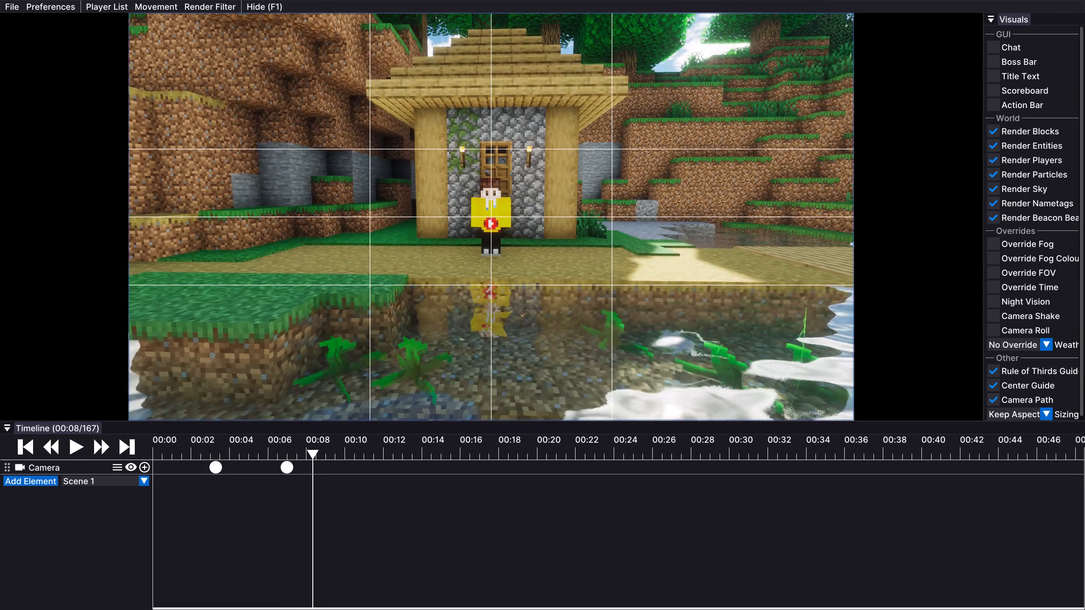
left_click_drag(542, 305, 542, 305)
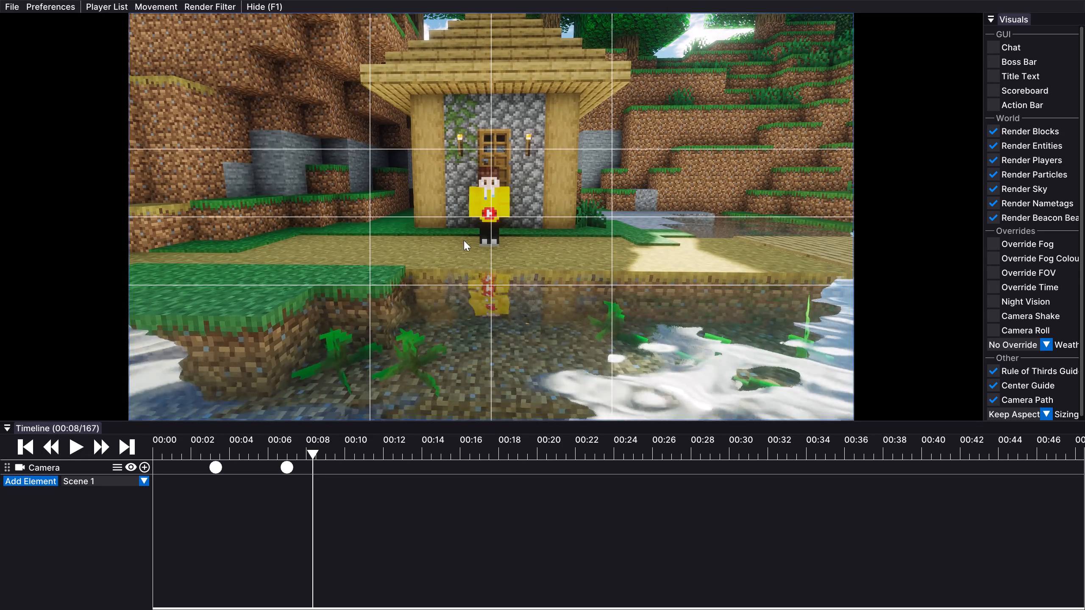
left_click_drag(579, 233, 542, 305)
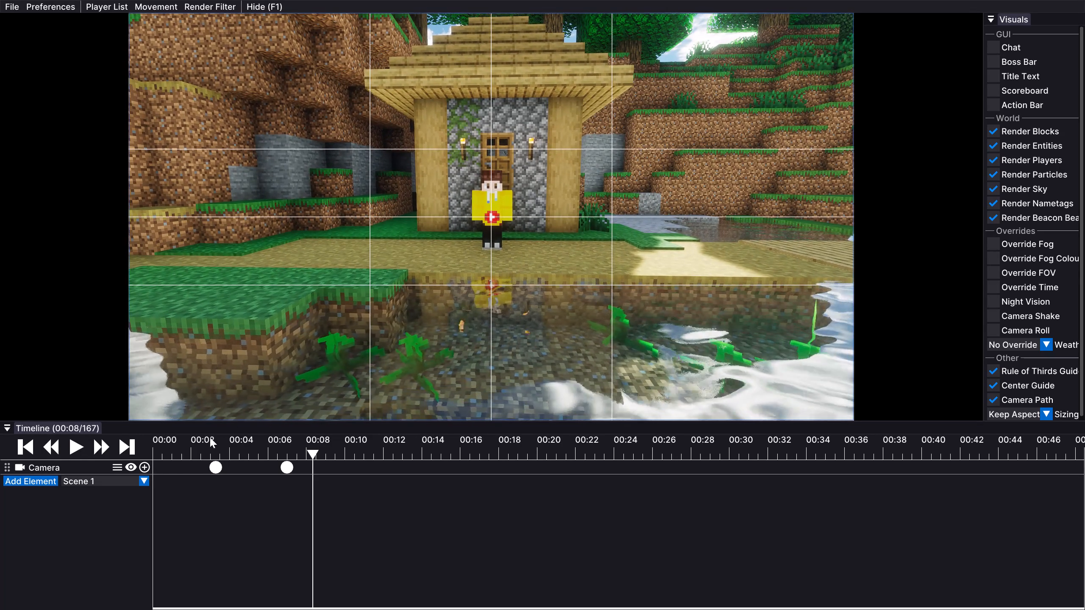
left_click(142, 463)
Replay the move-in from about 00:06 and delay the close-view Camera keyframe to about 00:09.
left_click(286, 446)
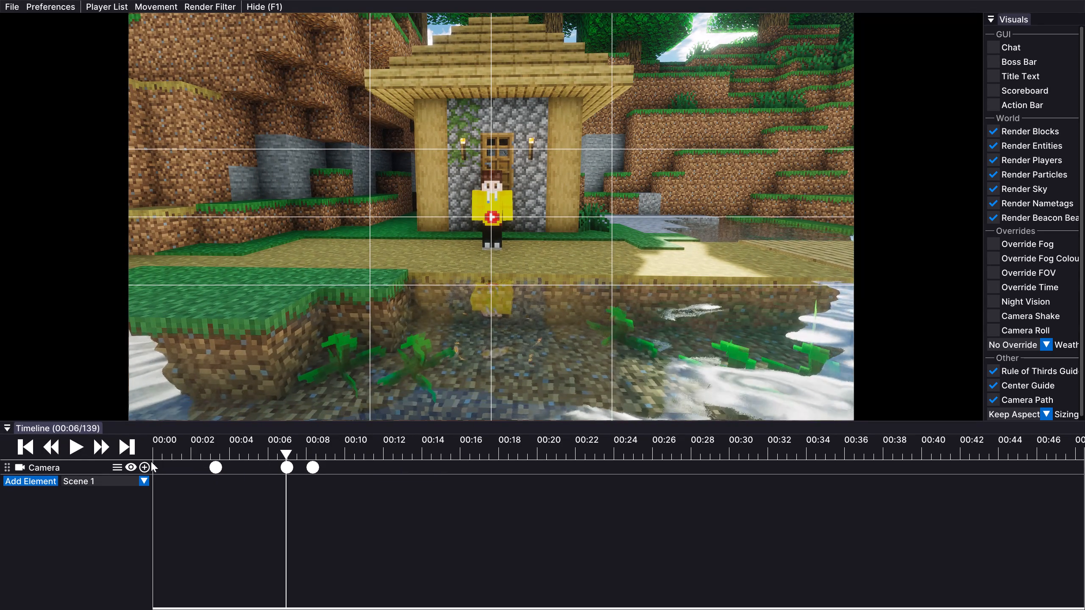
left_click(71, 449)
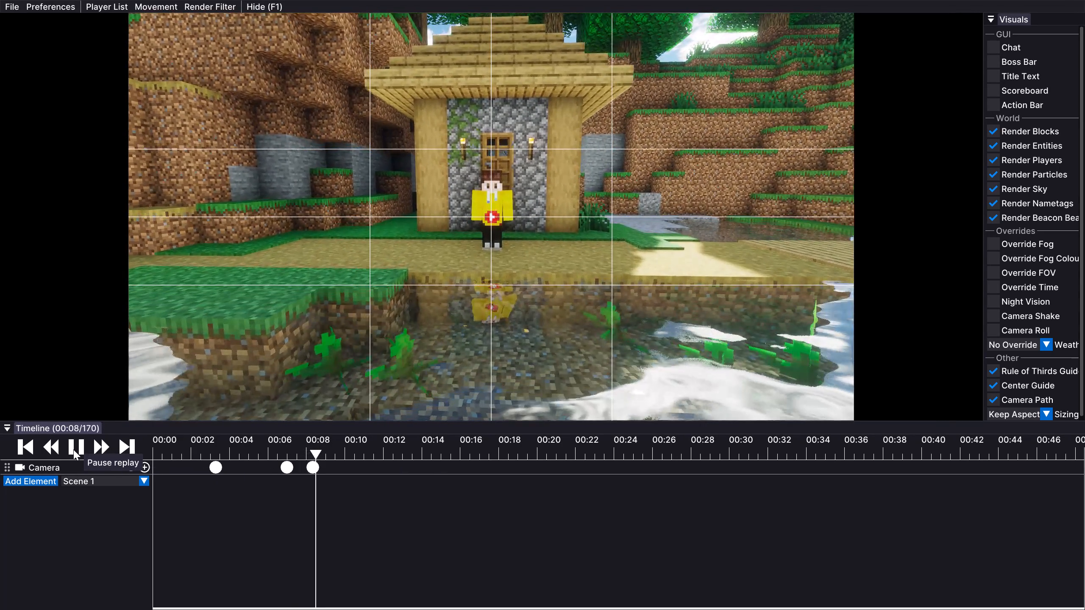
left_click(73, 449)
left_click_drag(312, 461, 332, 464)
Play through to about 00:11, shift the framing slightly so the player sits lower, and add a Camera keyframe.
left_click(281, 446)
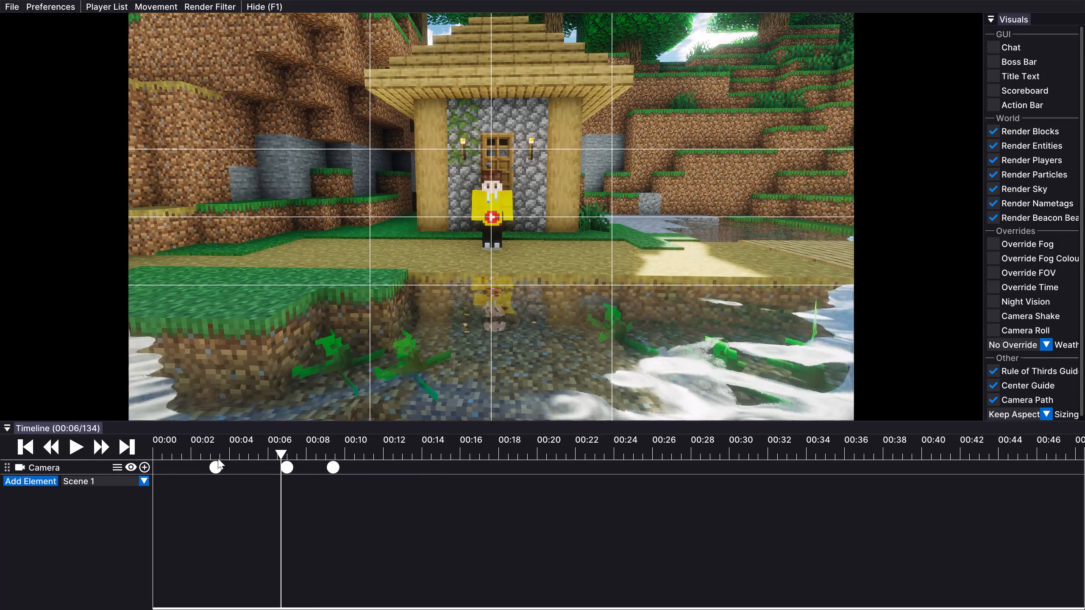
left_click(76, 442)
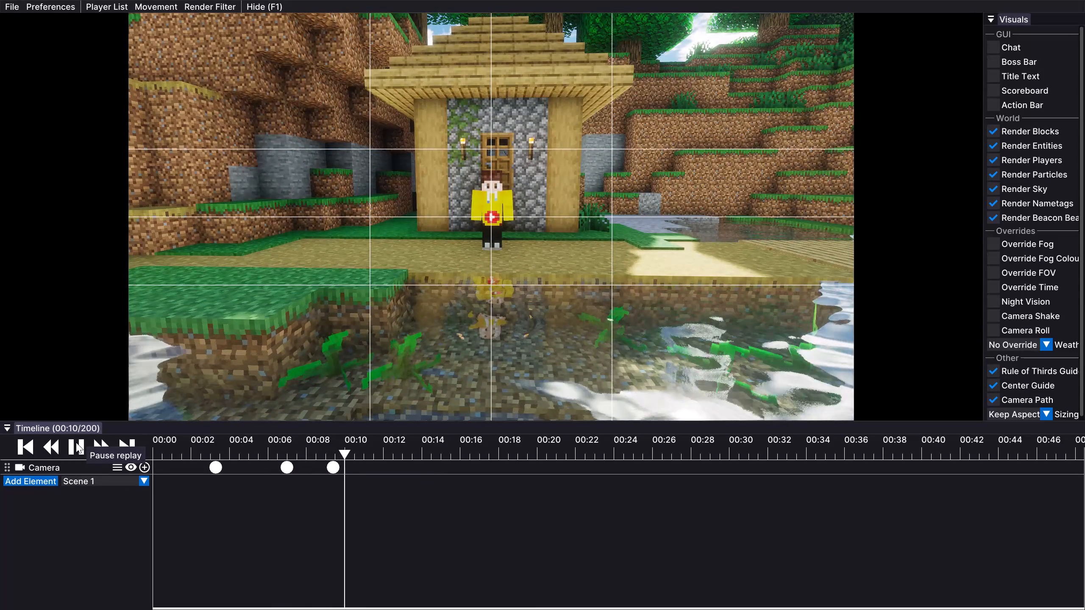
left_click(76, 442)
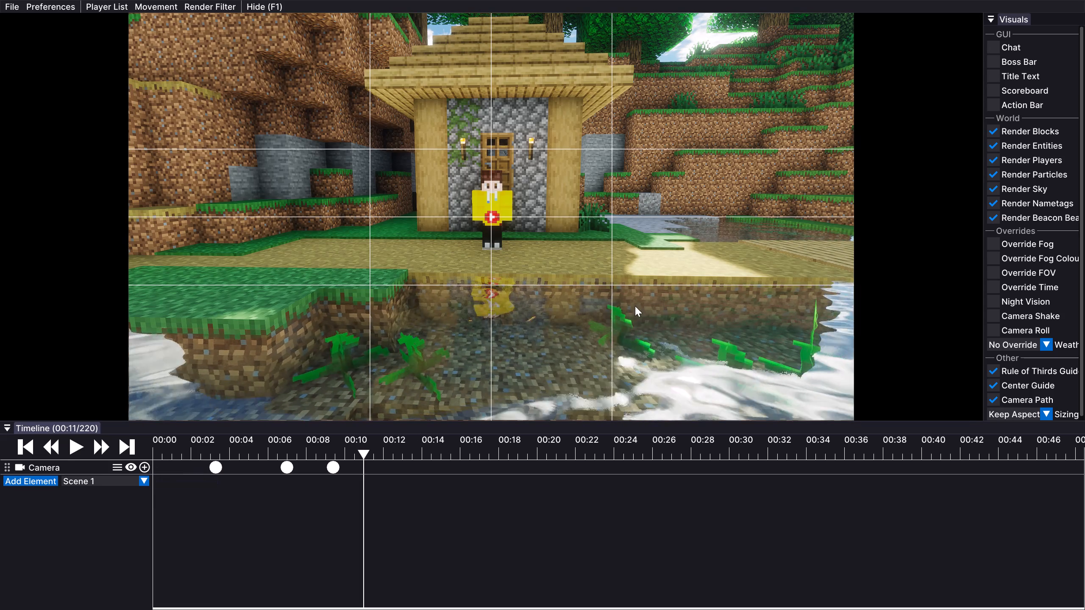
left_click_drag(643, 287, 542, 305)
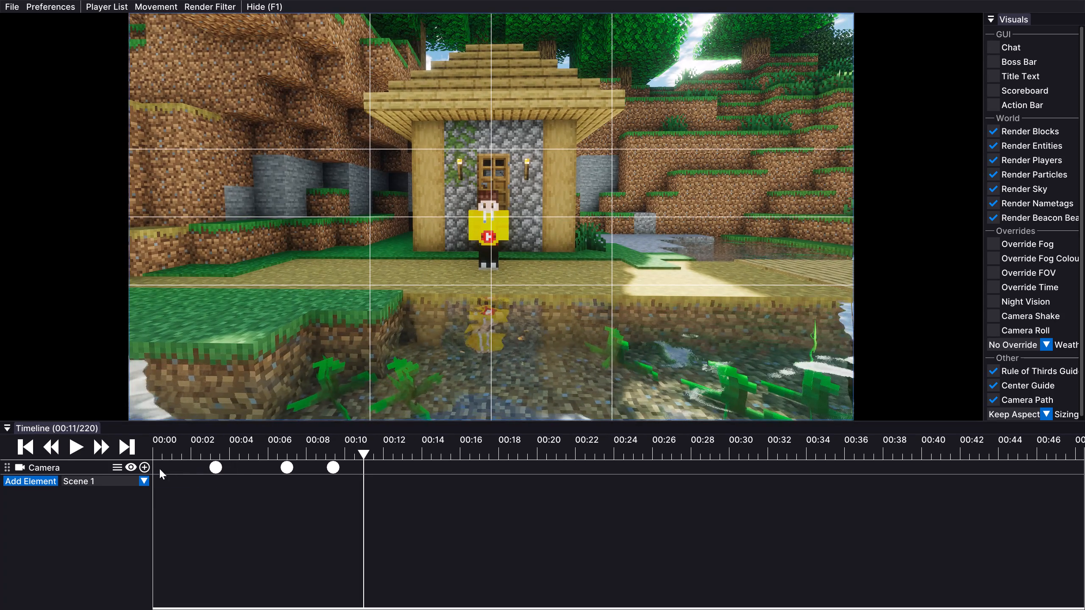
left_click(145, 464)
Advance to about 00:12, recentre the player slightly higher in the close view, and add a Camera keyframe.
left_click(84, 445)
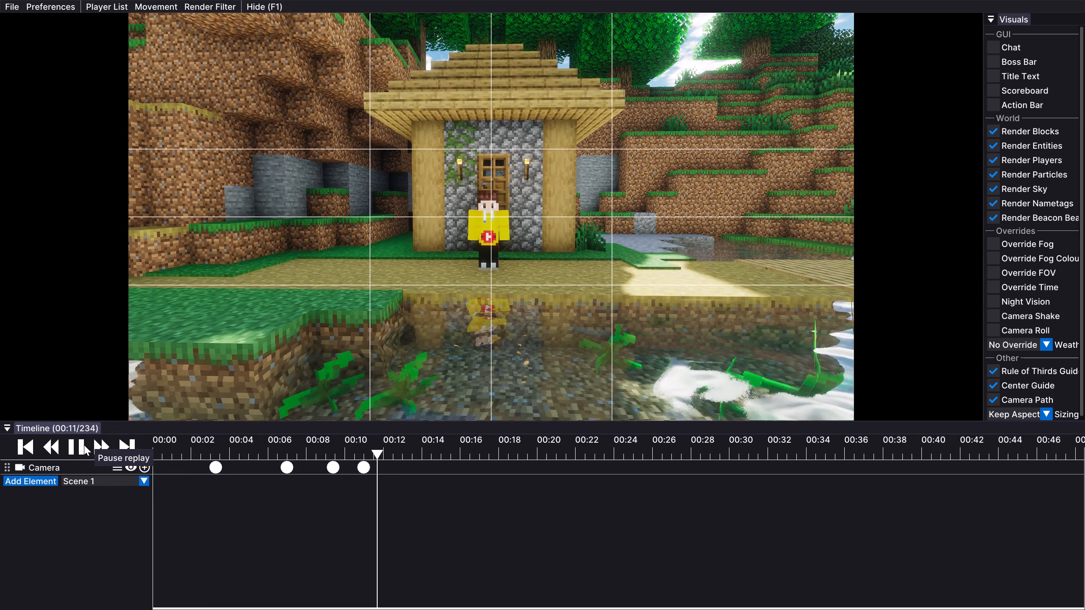
left_click(84, 445)
left_click_drag(577, 256, 542, 305)
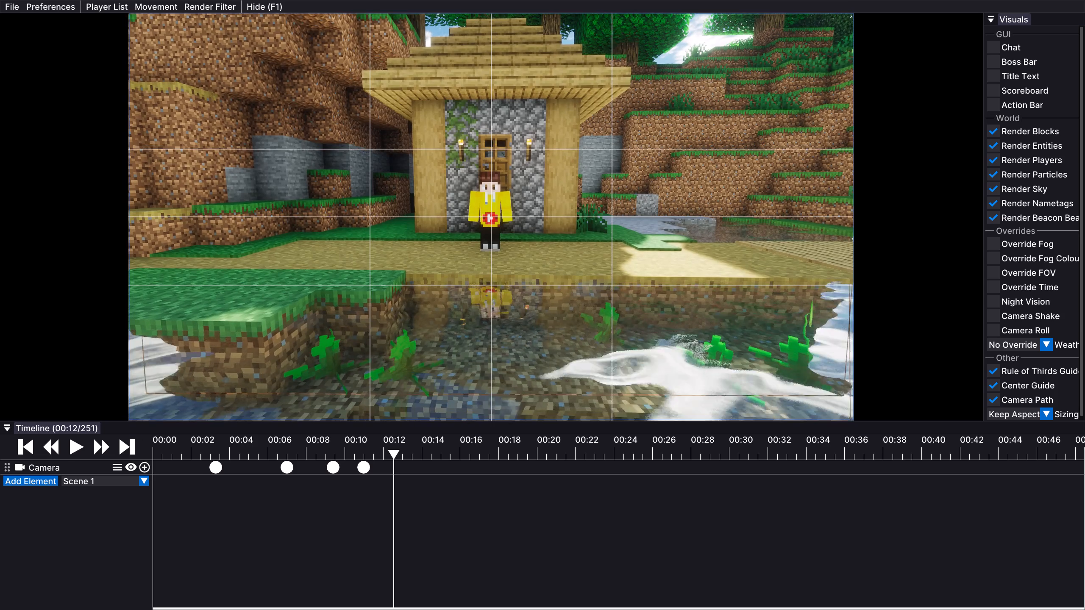
left_click_drag(542, 305, 542, 305)
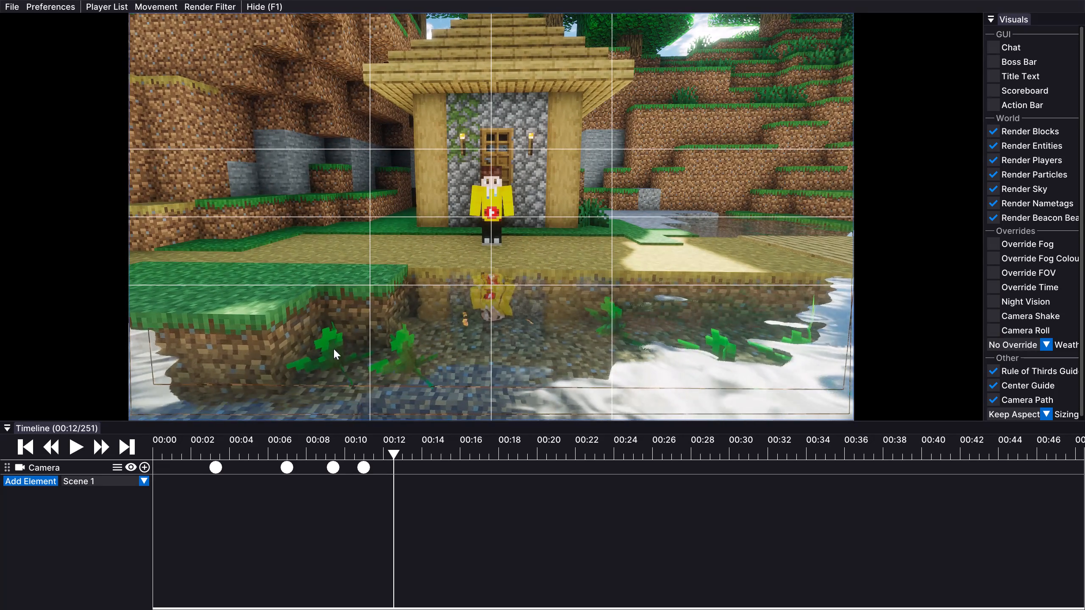
left_click(146, 463)
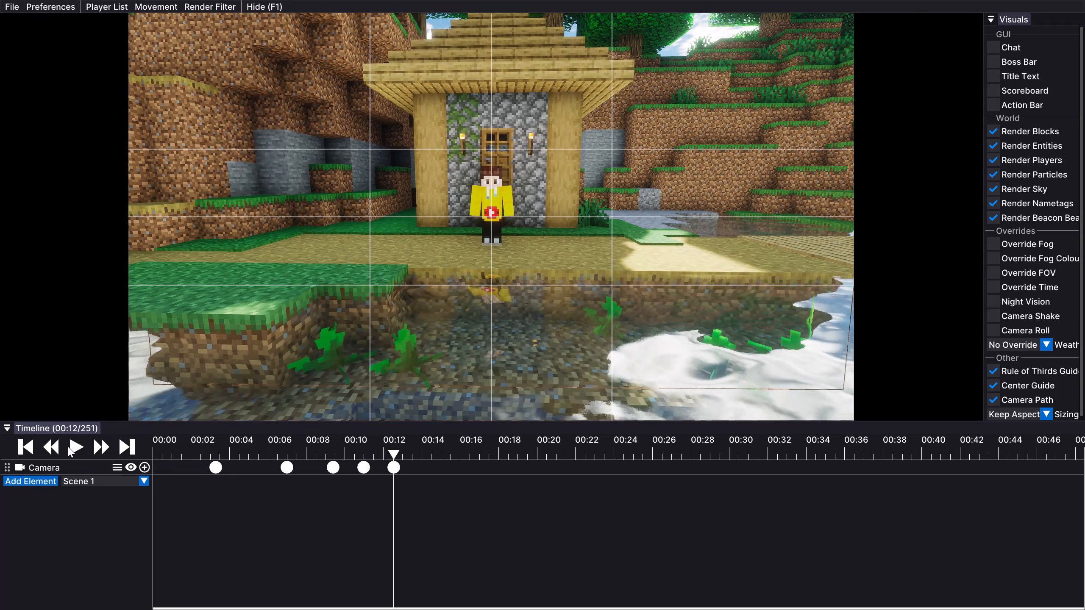
Play back and scrub the keyframed camera move between about 00:06 and 00:12 to check it.
left_click(68, 446)
left_click(68, 446)
left_click(270, 451)
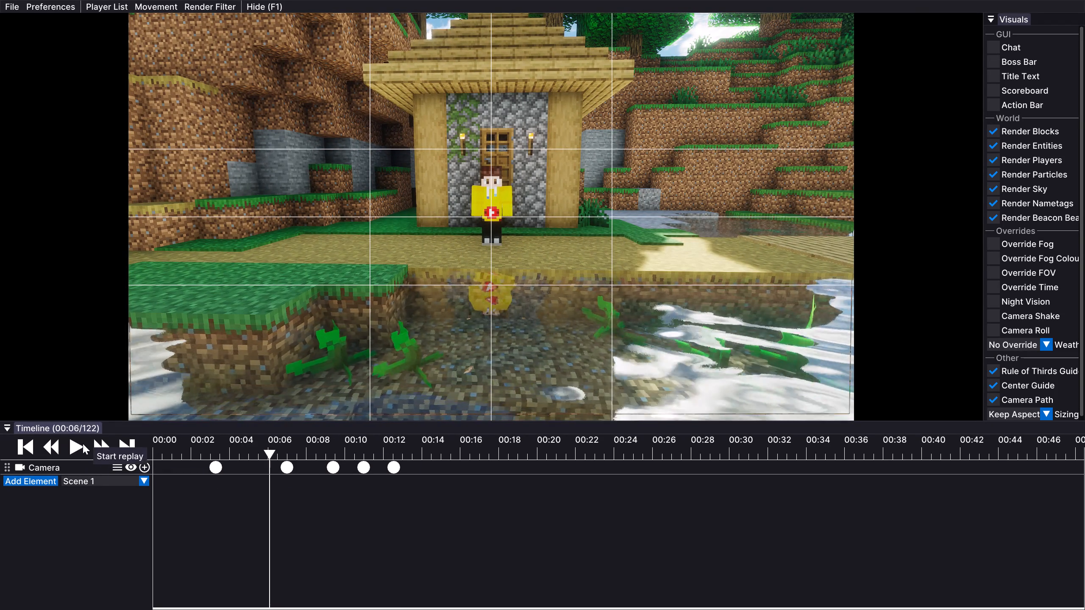
left_click(82, 445)
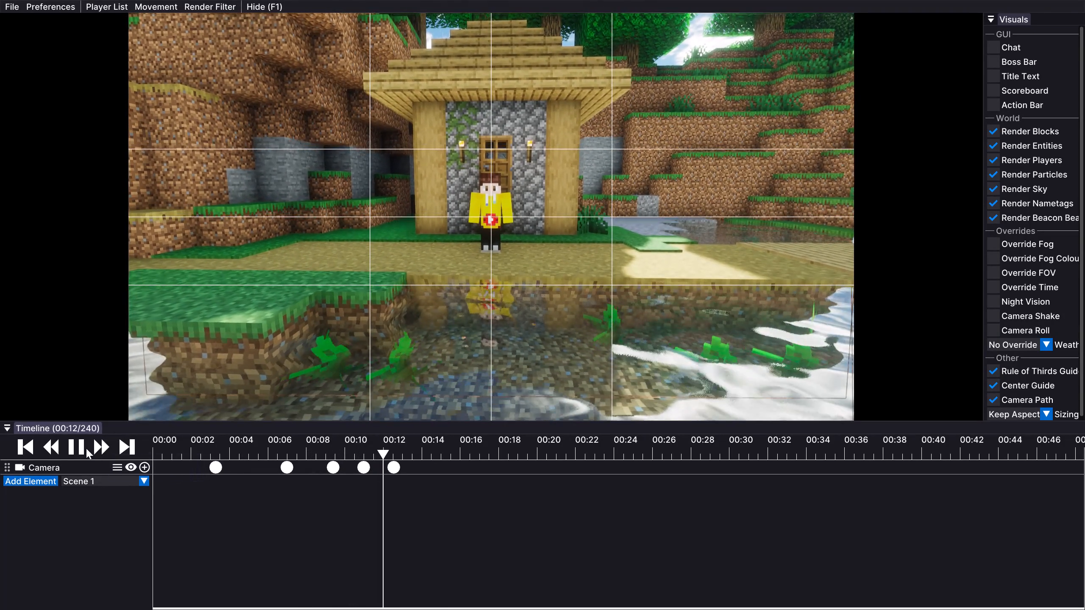
left_click(77, 447)
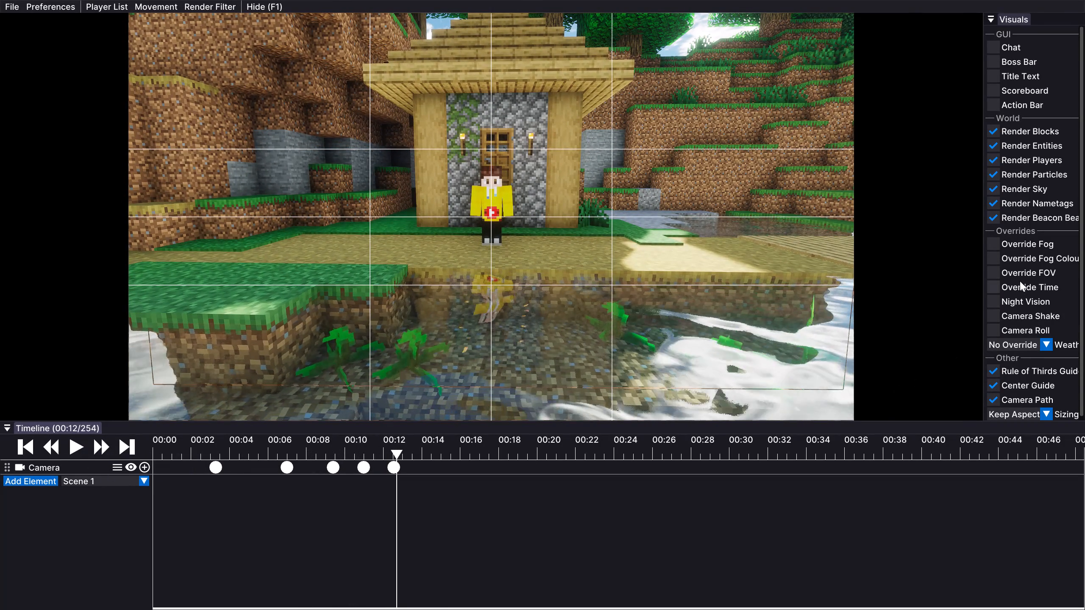
left_click(365, 445)
left_click_drag(365, 445, 362, 448)
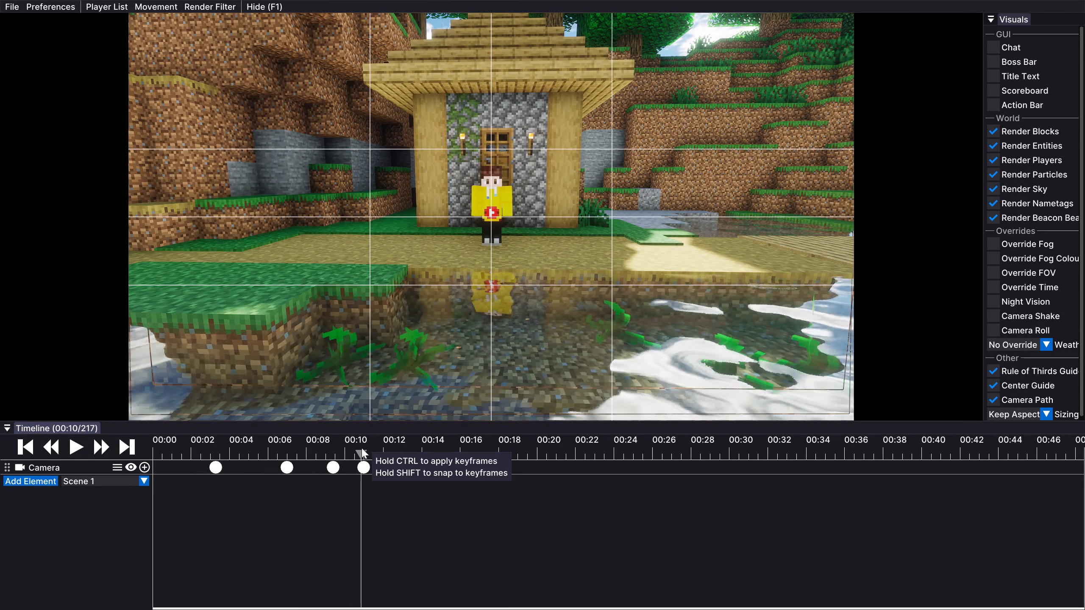
left_click_drag(362, 448, 361, 448)
left_click_drag(361, 448, 327, 448)
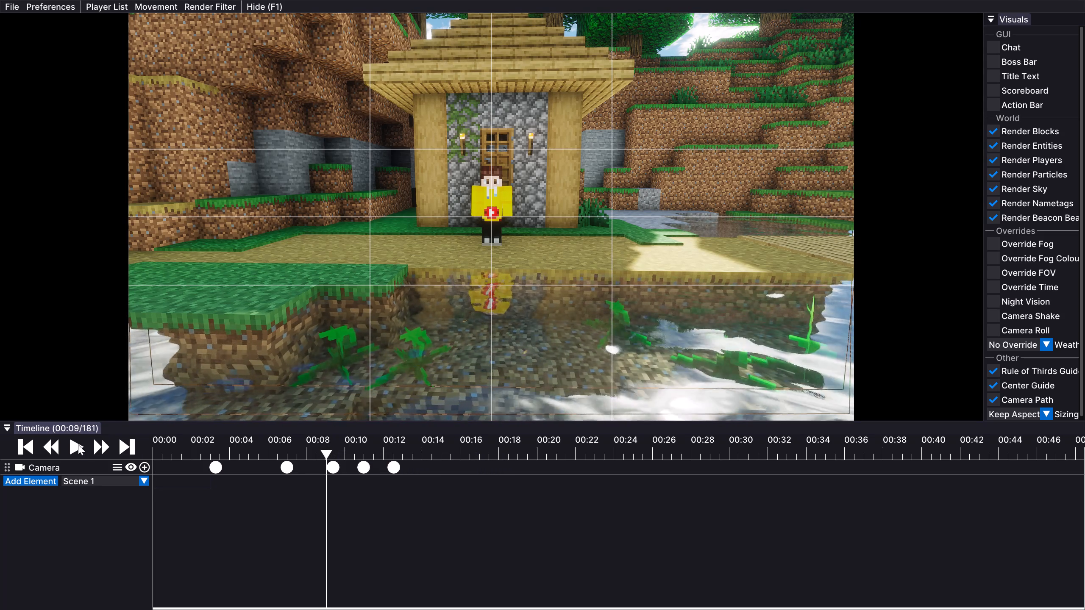
left_click(69, 442)
left_click(69, 442)
left_click(338, 452)
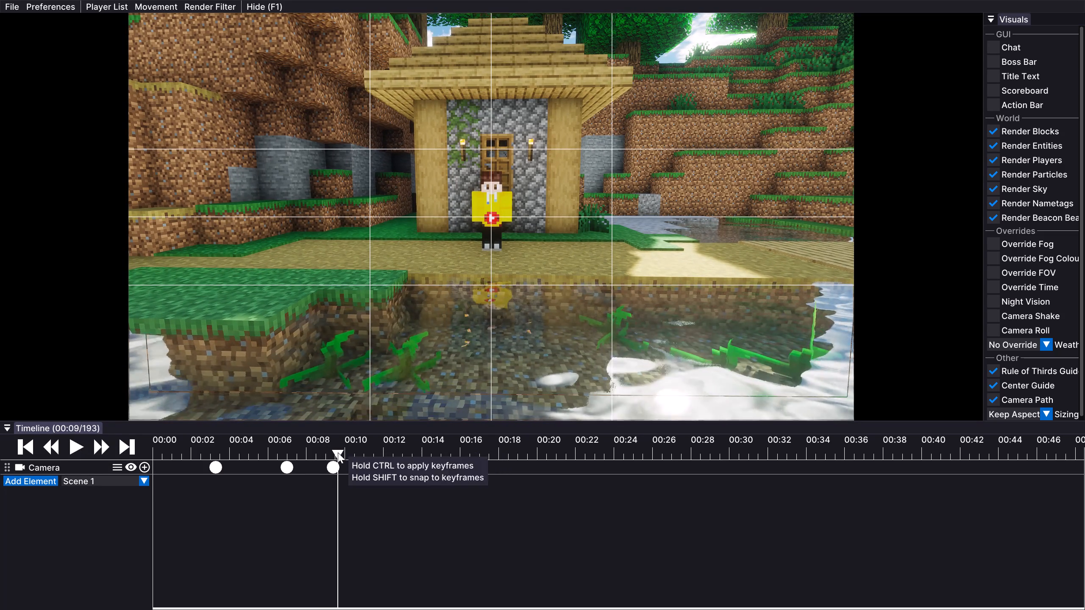
Turn on Override Time, add a Time of day track, and delete its keyframe at about 00:09.
left_click(1031, 272)
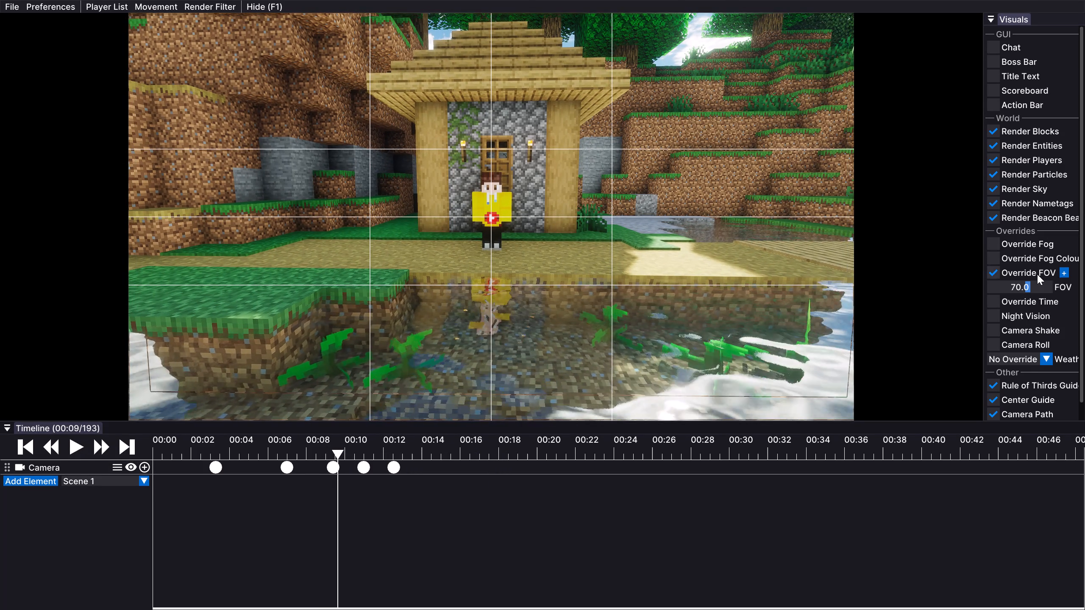
left_click(1037, 274)
left_click(1043, 286)
double_click(1043, 286)
left_click(1064, 283)
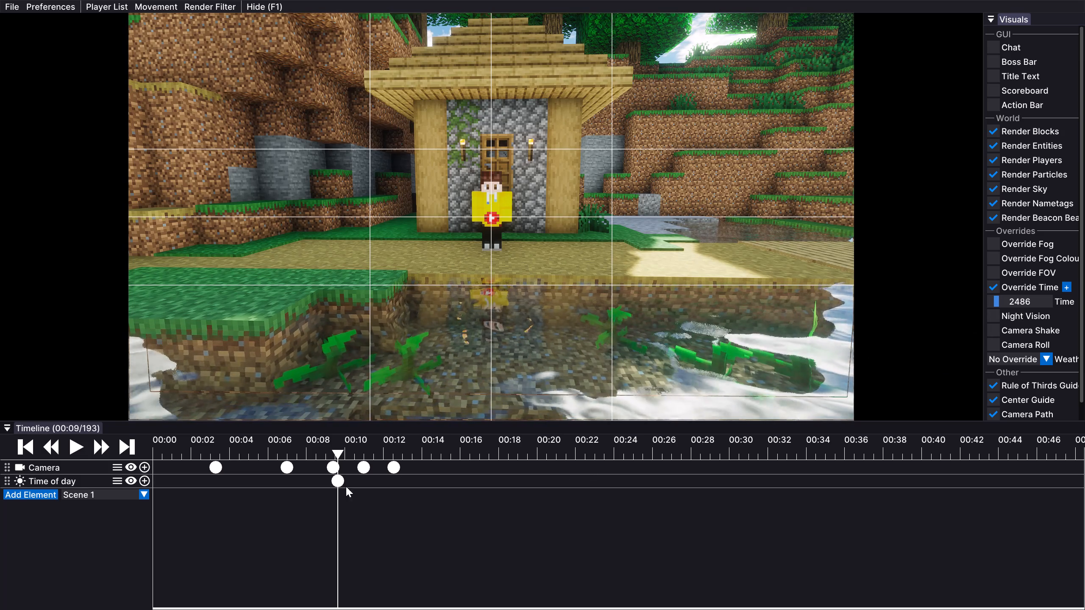
left_click(335, 484)
key("Delete")
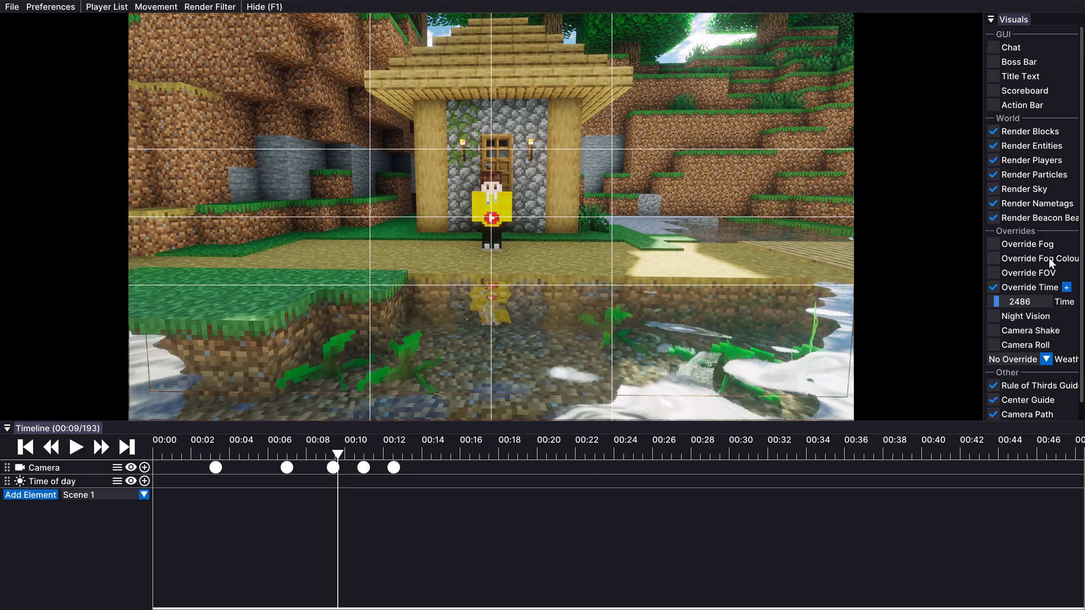
Set the Override Time value to 0 and add a Time keyframe at about 00:03.
left_click_drag(1004, 304, 993, 302)
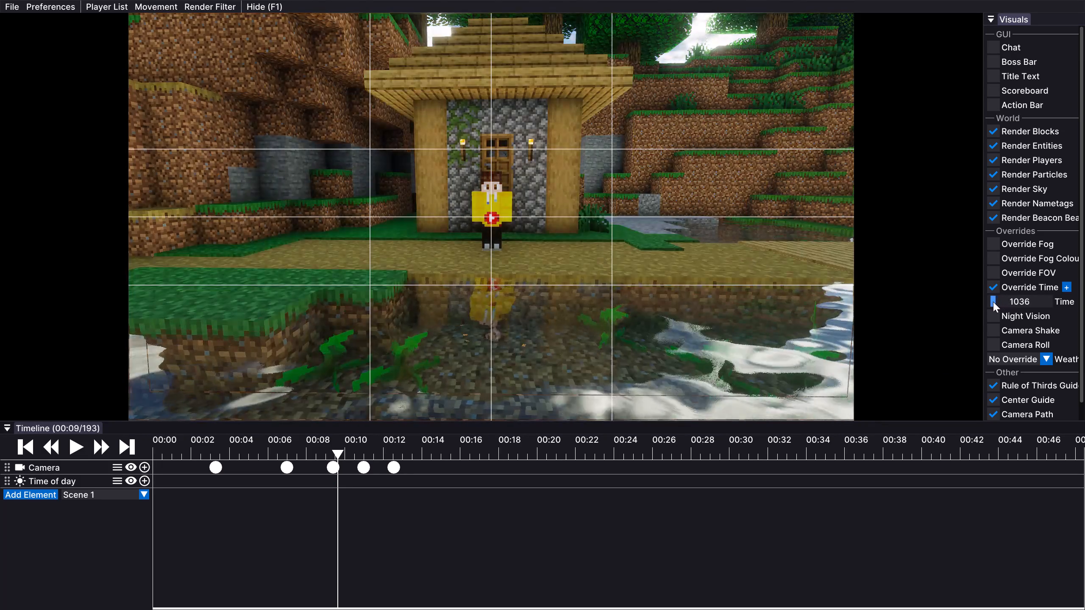
left_click_drag(993, 302, 979, 301)
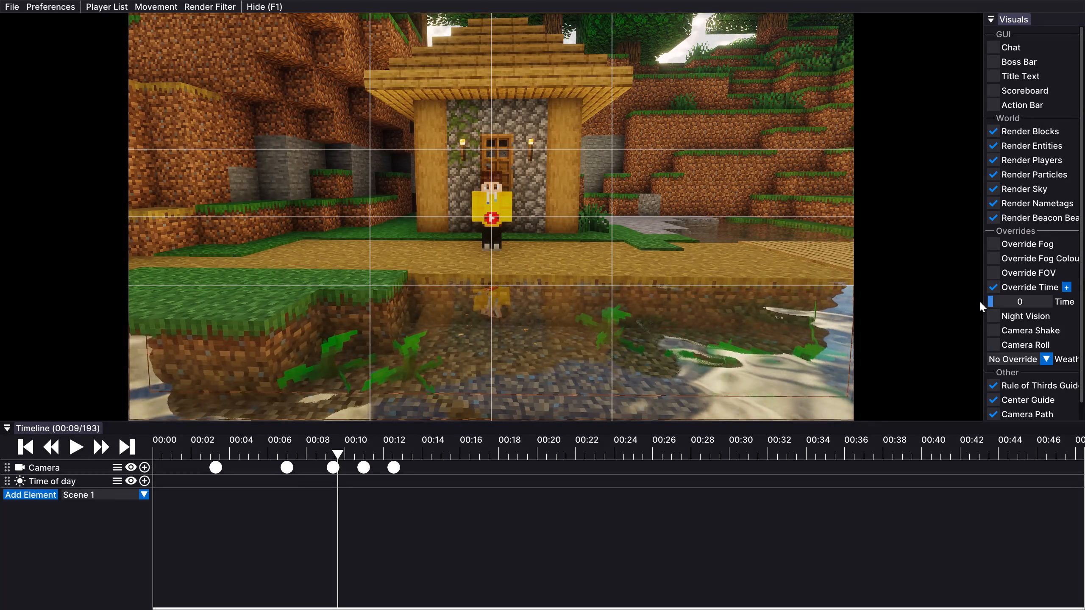
left_click(211, 454)
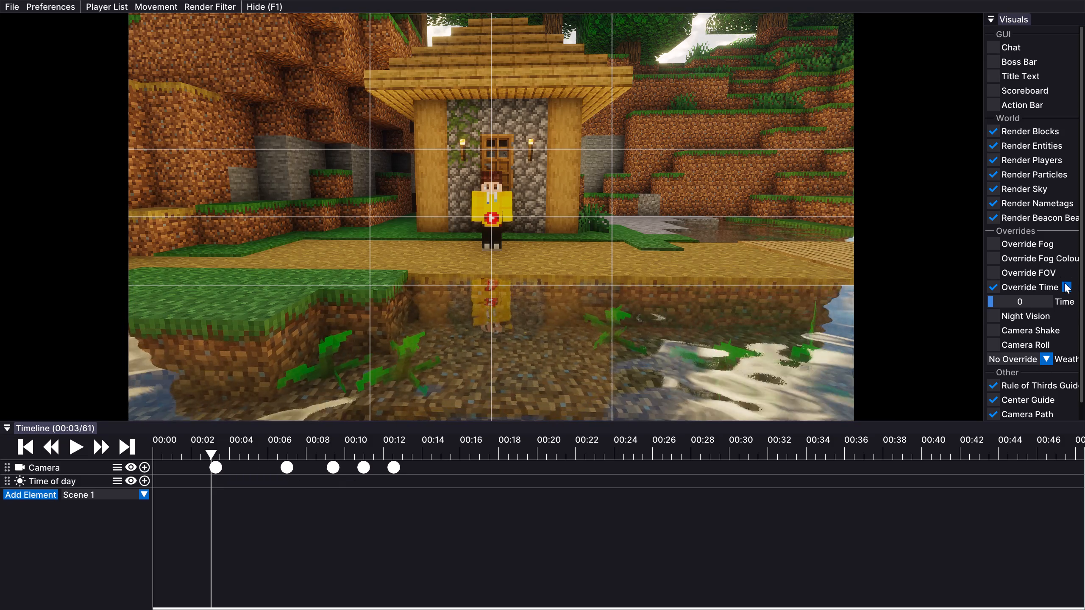
left_click(1066, 286)
Play the camera move from about 00:03 to 00:13 to check it with the time override.
left_click(80, 446)
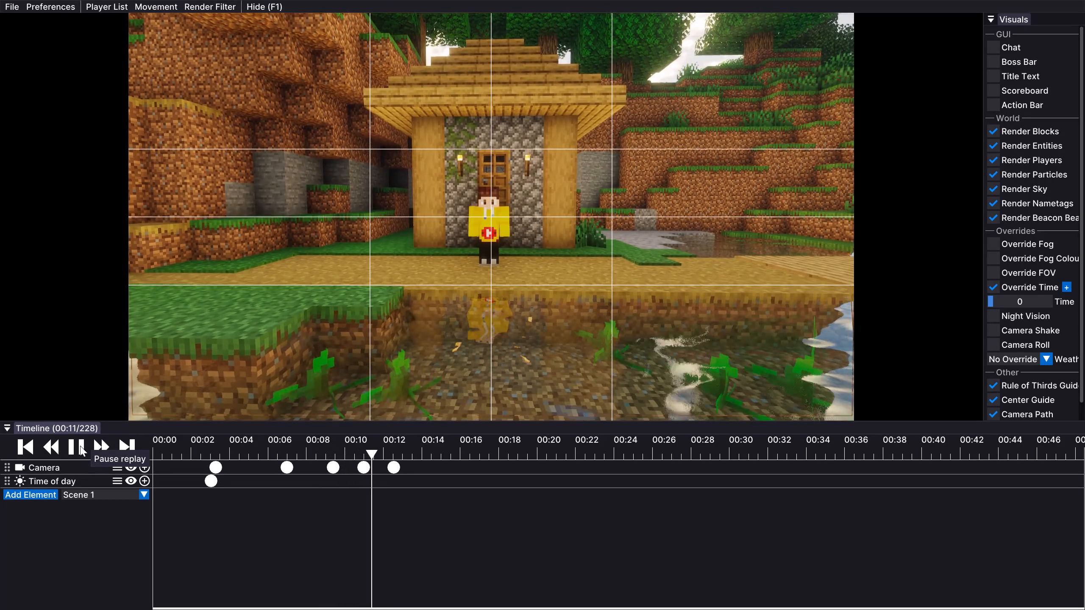
left_click(80, 446)
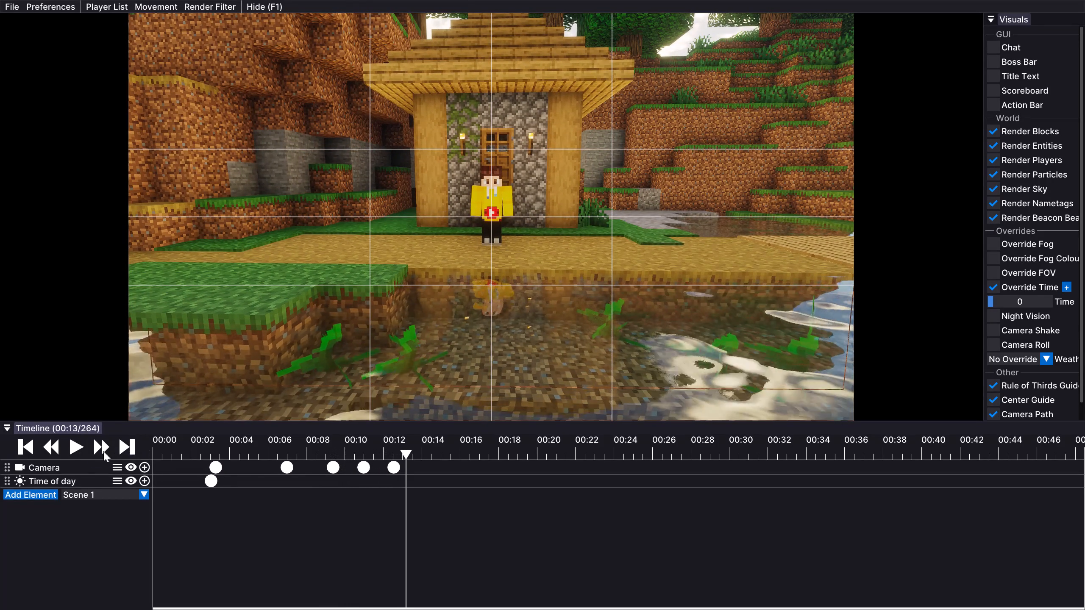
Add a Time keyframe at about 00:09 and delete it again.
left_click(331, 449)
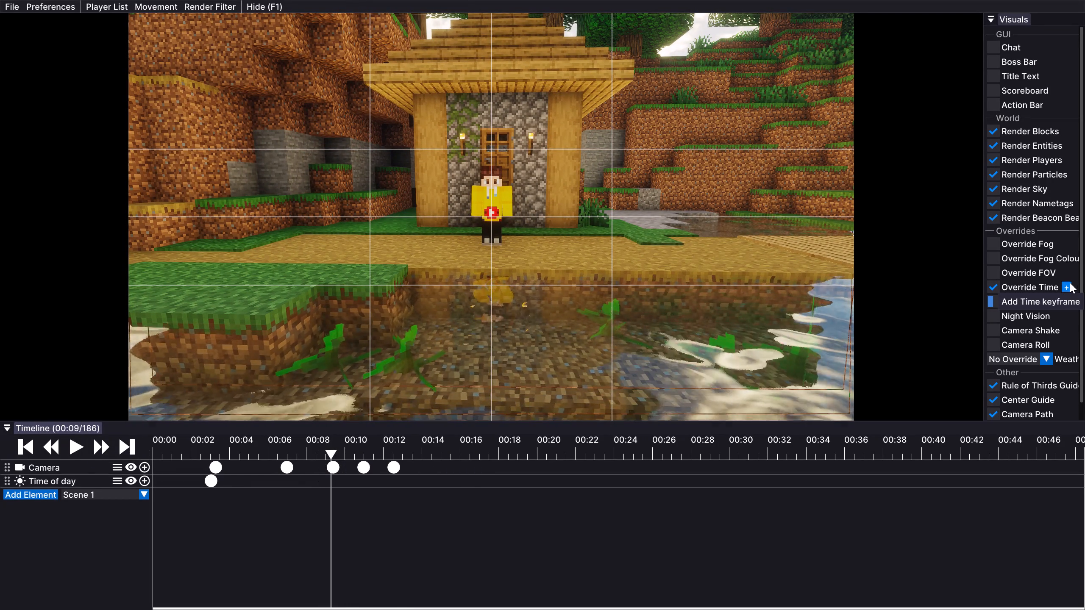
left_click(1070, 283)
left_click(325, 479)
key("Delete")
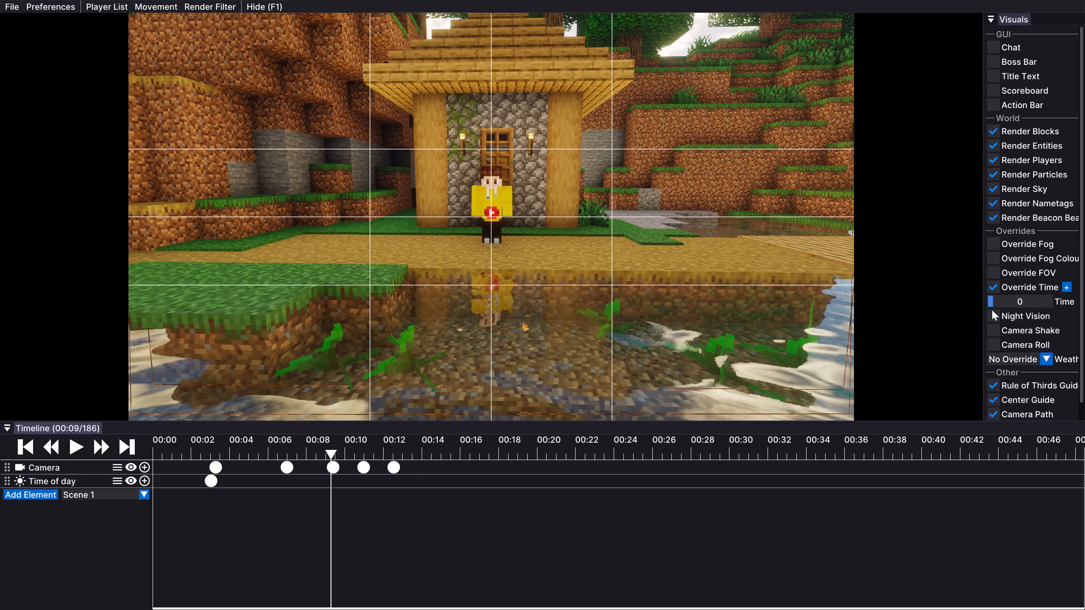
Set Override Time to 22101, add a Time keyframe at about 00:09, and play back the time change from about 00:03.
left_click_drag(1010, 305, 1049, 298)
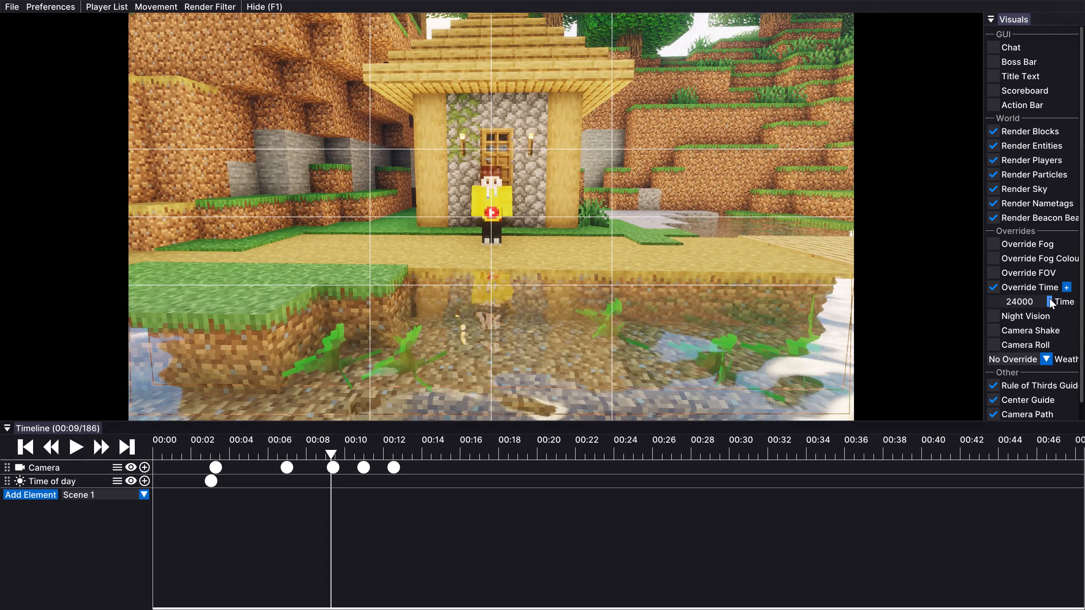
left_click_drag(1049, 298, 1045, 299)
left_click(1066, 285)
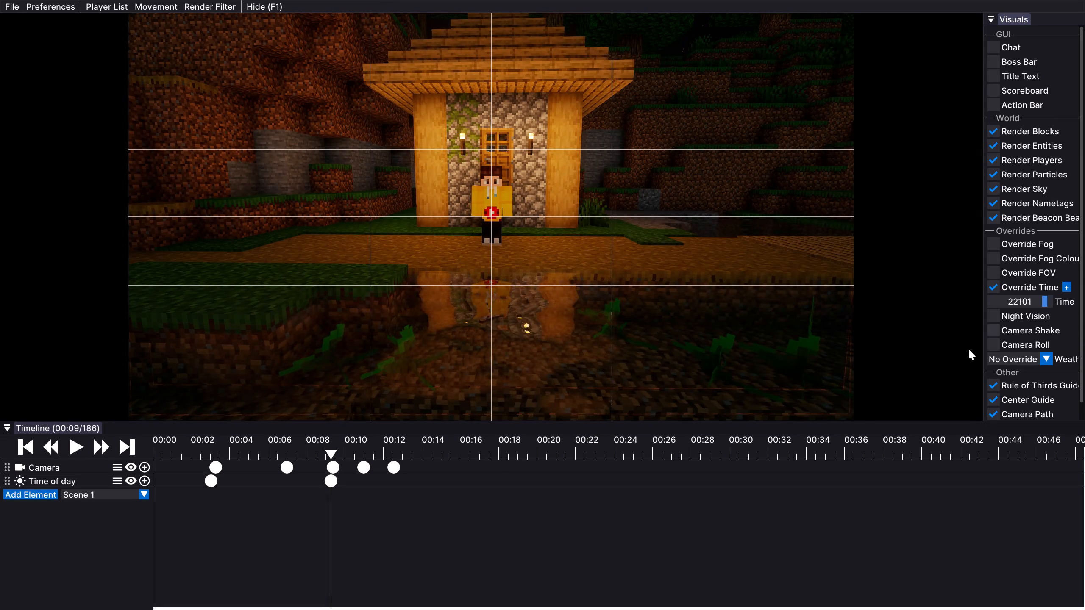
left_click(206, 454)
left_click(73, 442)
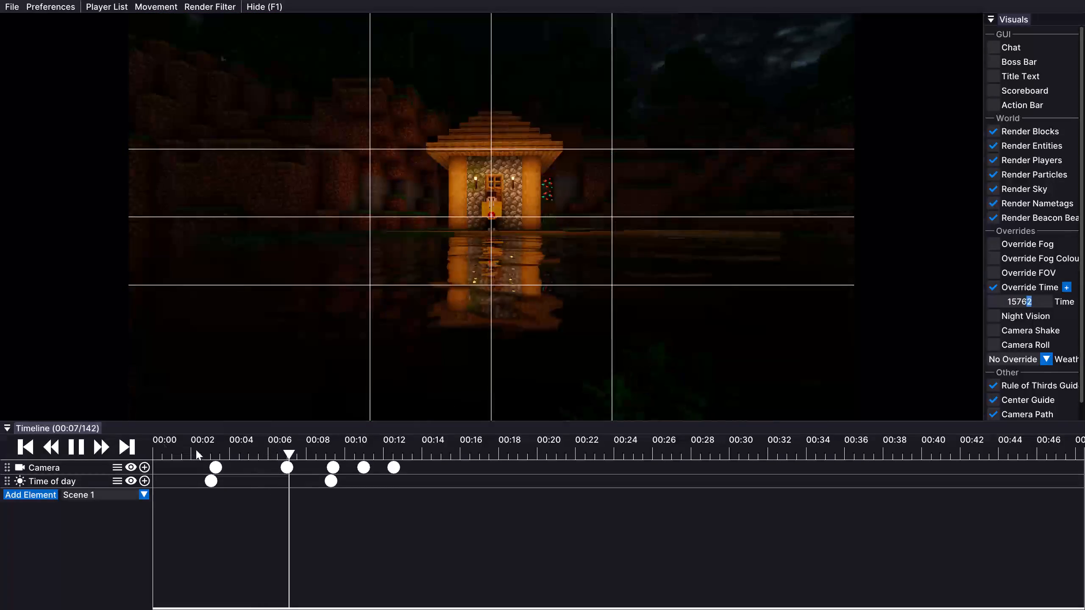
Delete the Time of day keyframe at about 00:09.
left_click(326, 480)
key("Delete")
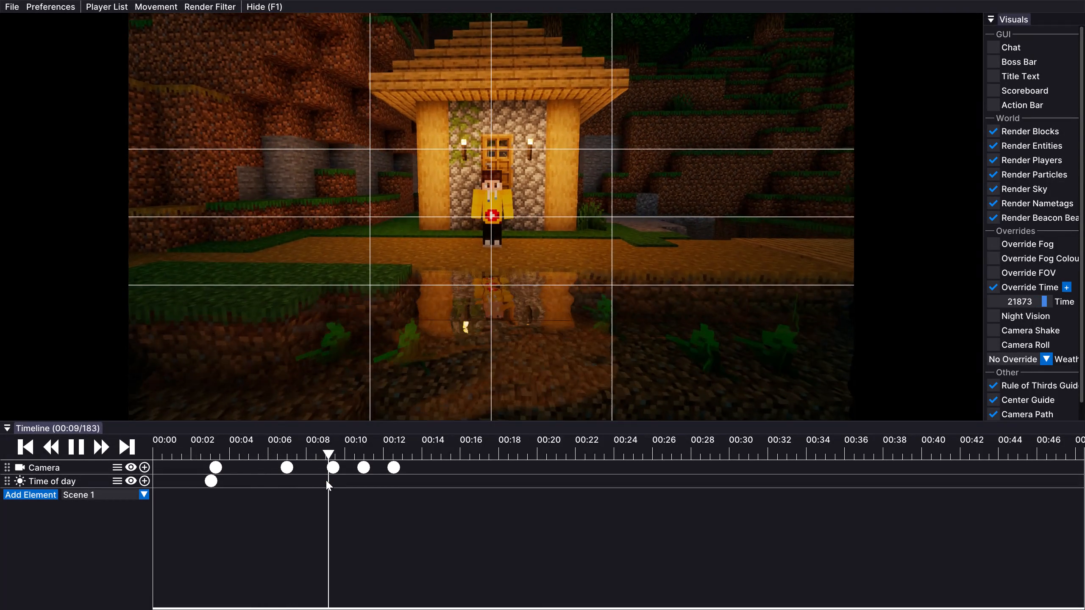
Play the camera move from about 00:03 to 00:13 to check it with only the first Time of day keyframe.
left_click(206, 449)
left_click(72, 448)
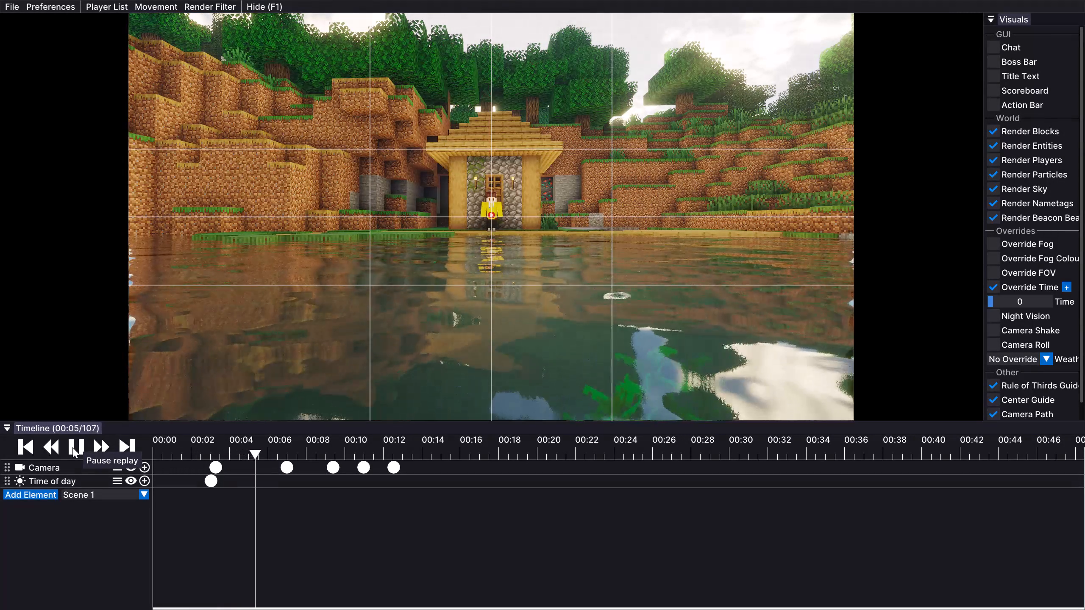
left_click(65, 446)
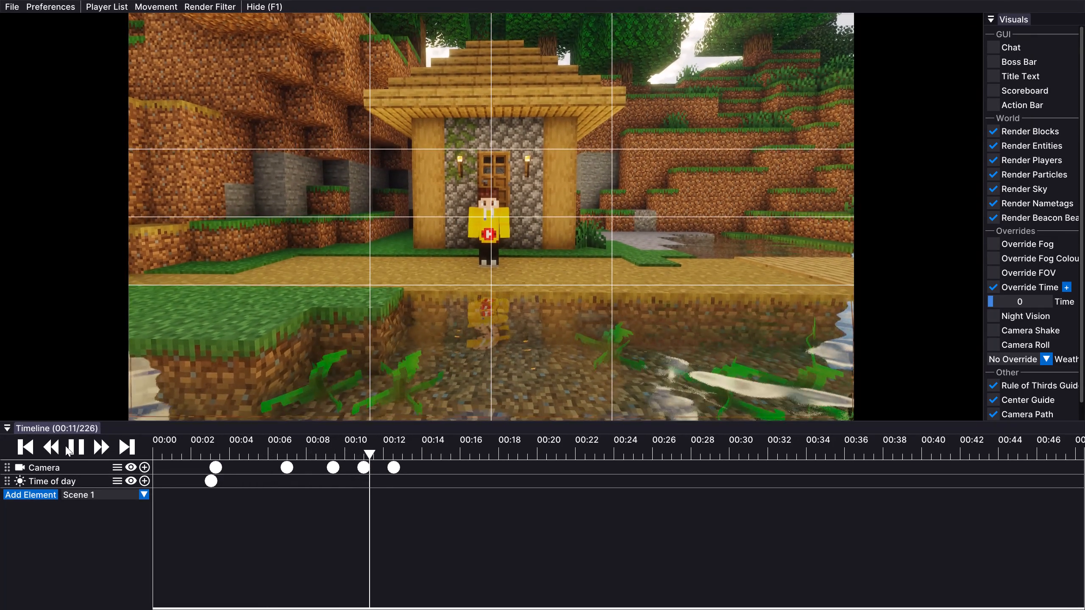
left_click(65, 446)
left_click(82, 446)
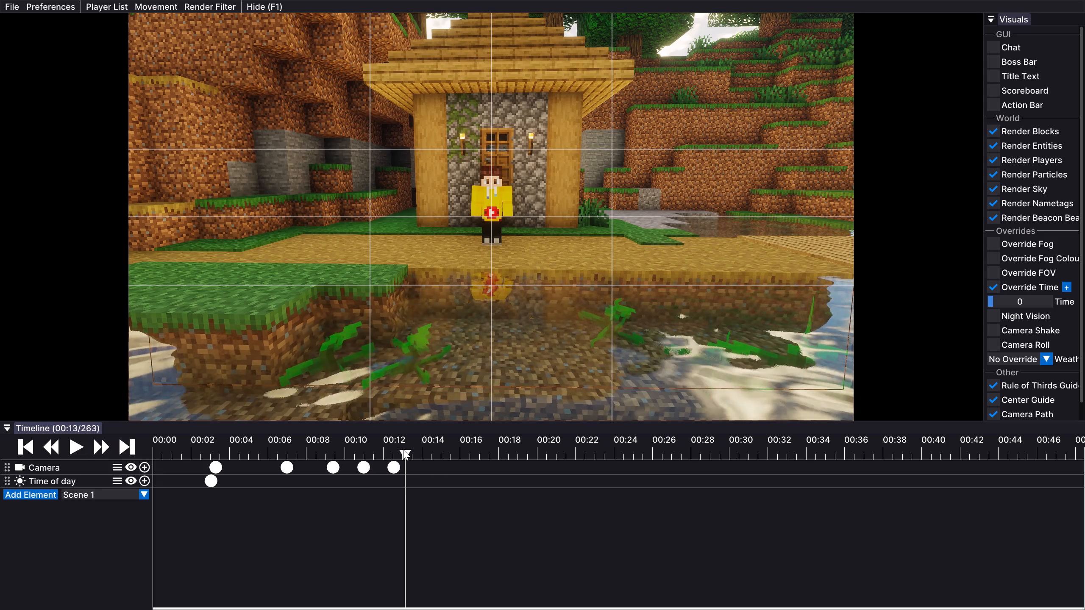
Move to about 00:14, tilt the framing so the player sits lower, and add a Camera keyframe.
left_click_drag(403, 449, 392, 454)
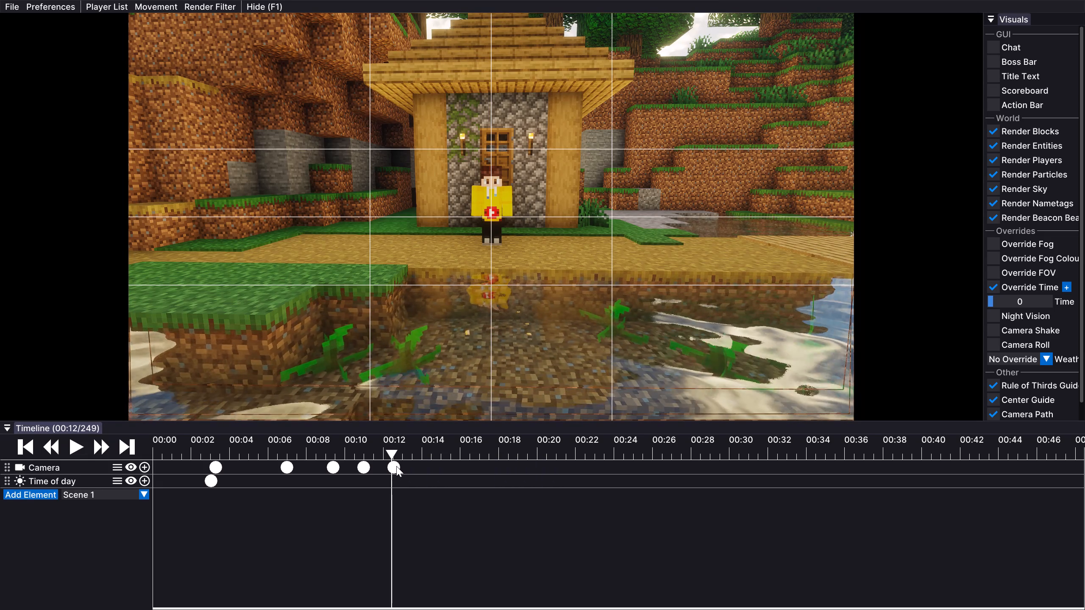
left_click_drag(394, 449, 431, 451)
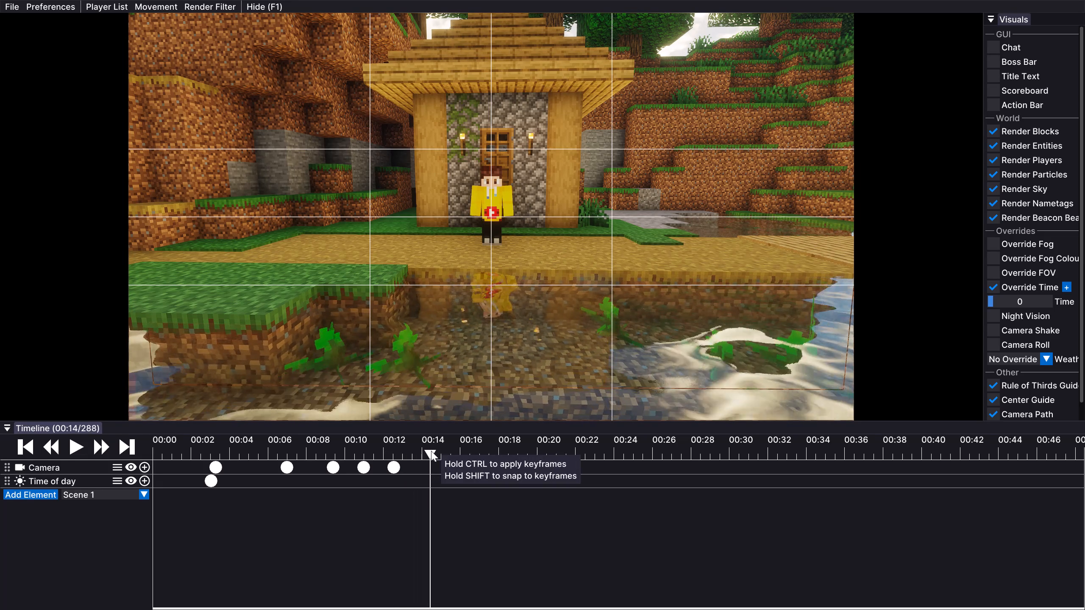
left_click_drag(431, 451, 431, 451)
left_click_drag(706, 300, 542, 305)
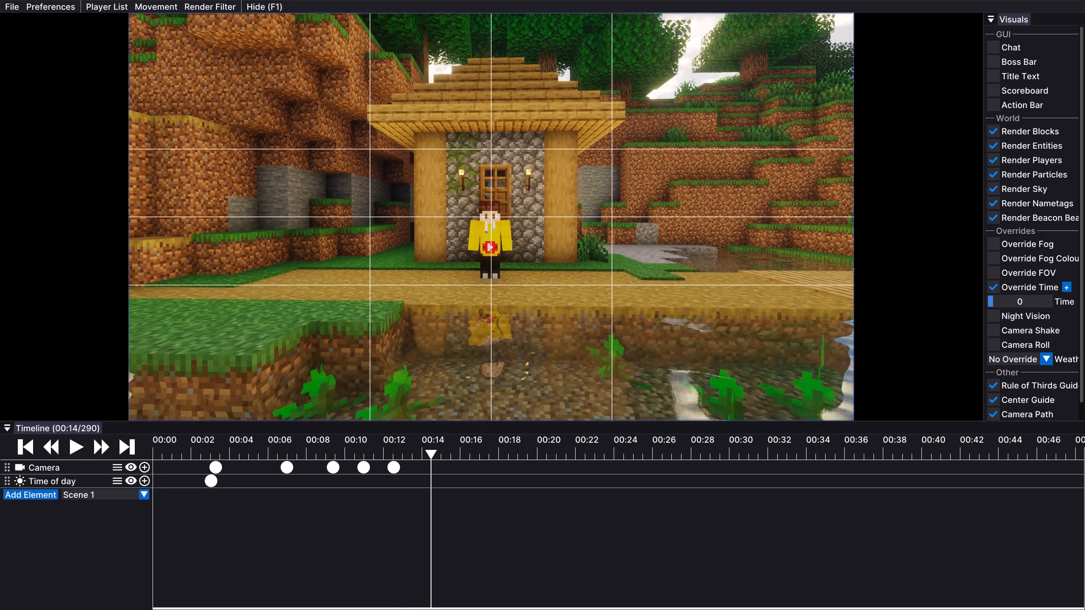
left_click_drag(542, 305, 542, 305)
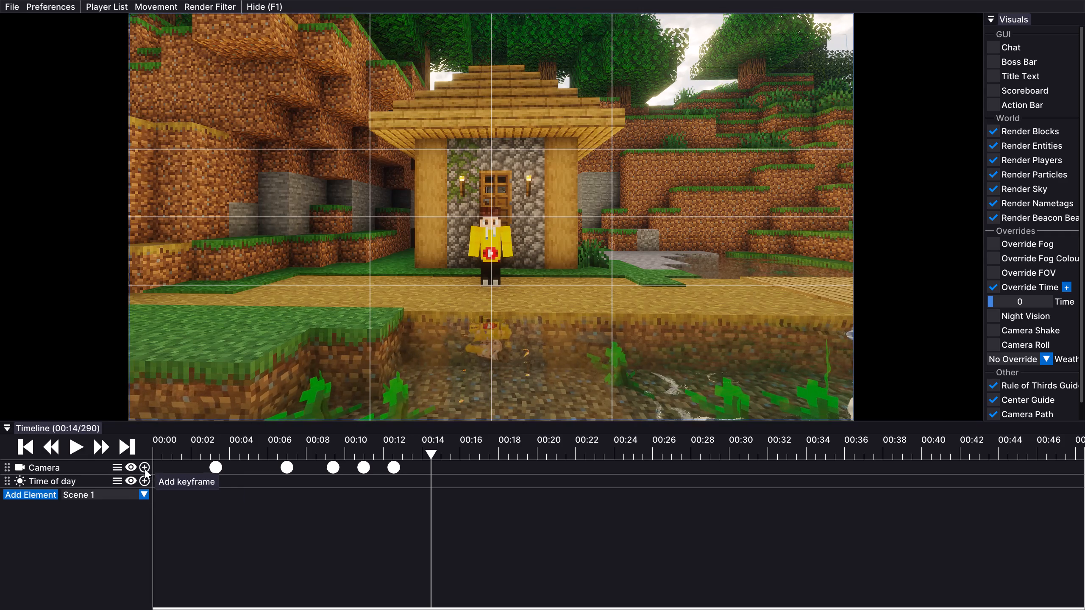
left_click(145, 466)
Advance to about 00:16, tilt the view so the player sits higher near the centre, and add a Camera keyframe.
left_click(76, 444)
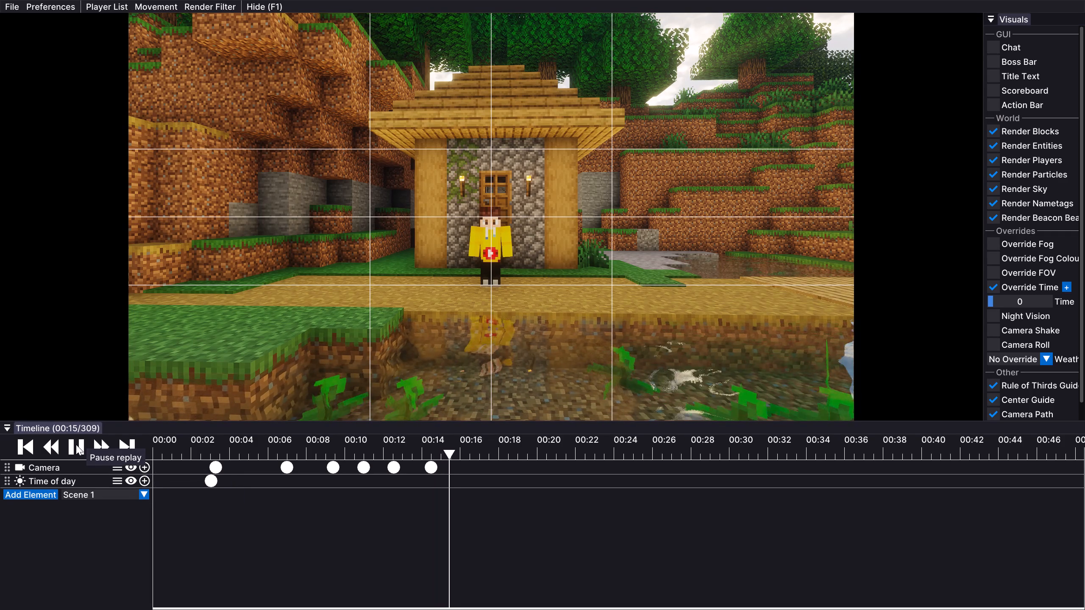
left_click(76, 444)
left_click_drag(618, 263, 542, 305)
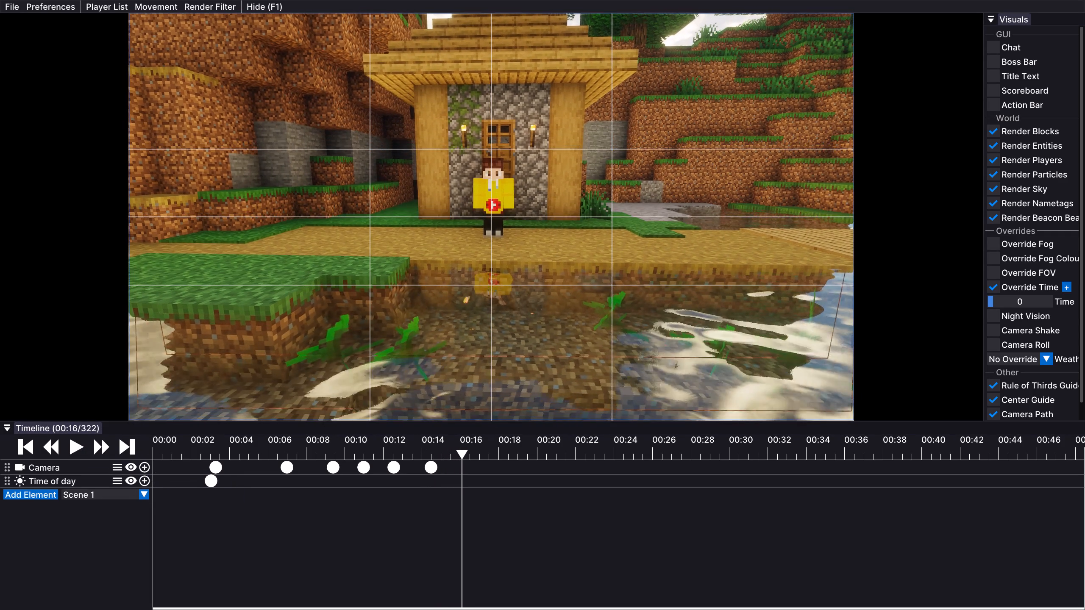
left_click_drag(542, 305, 542, 305)
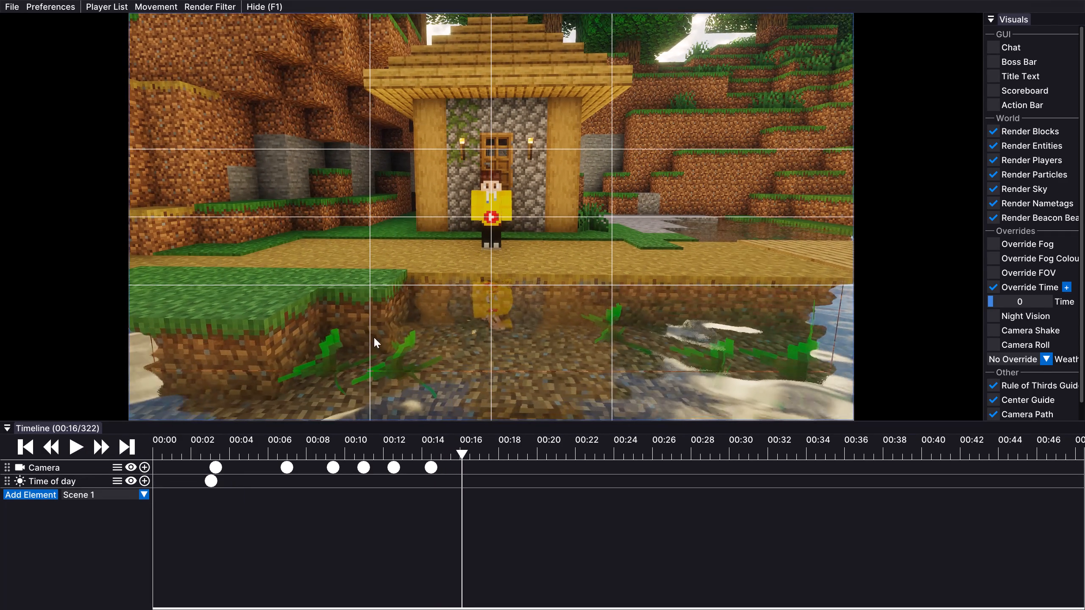
left_click(143, 465)
Advance to about 00:17, tilt the framing so the player sits lower, and add a Camera keyframe.
left_click(72, 447)
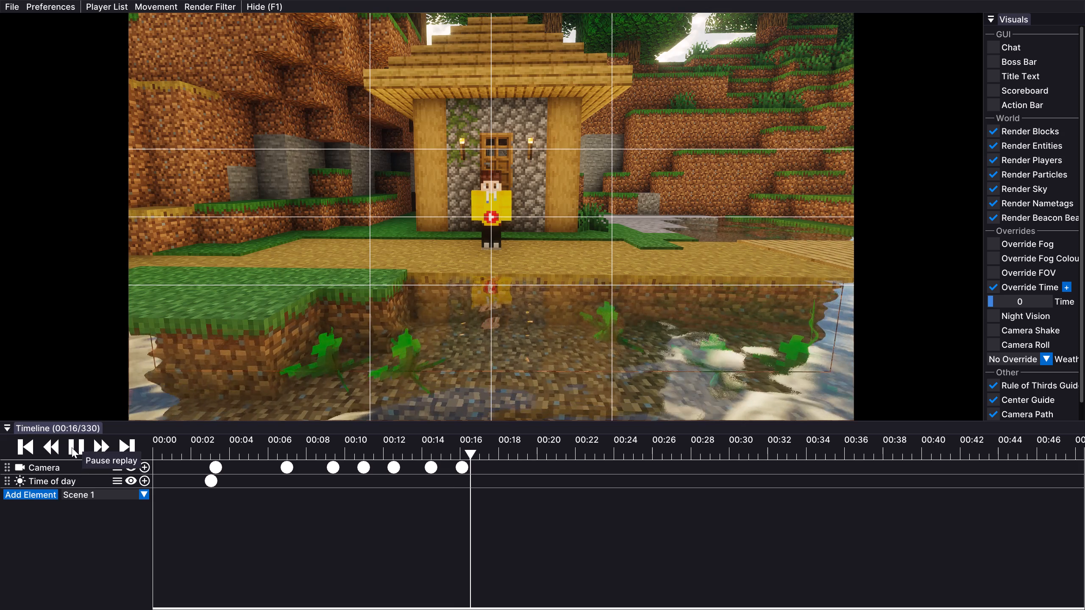
left_click(72, 447)
left_click_drag(713, 219, 542, 305)
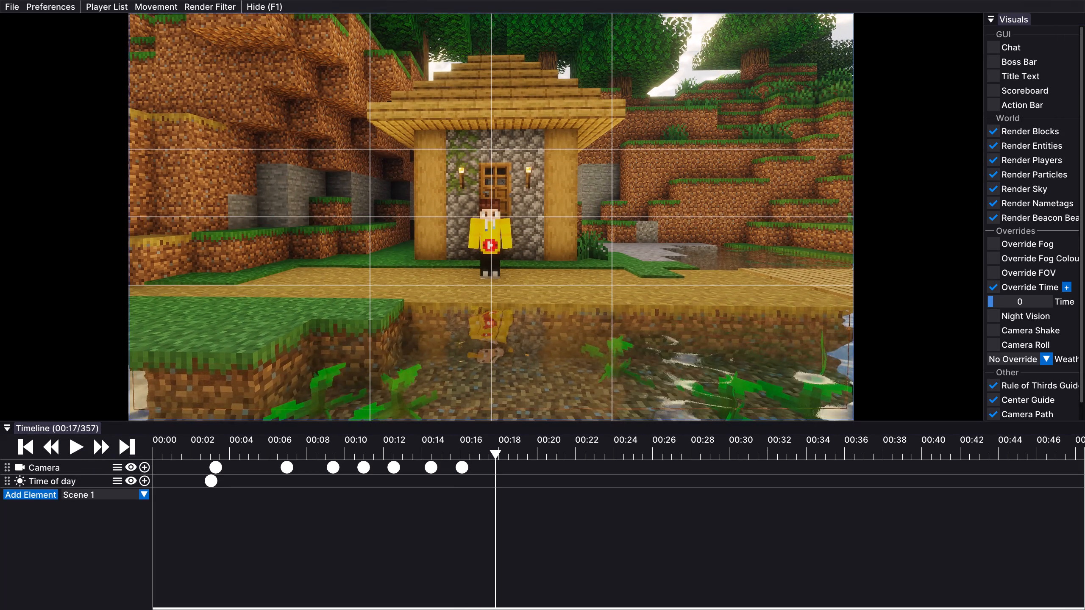
left_click_drag(542, 305, 542, 305)
left_click(144, 466)
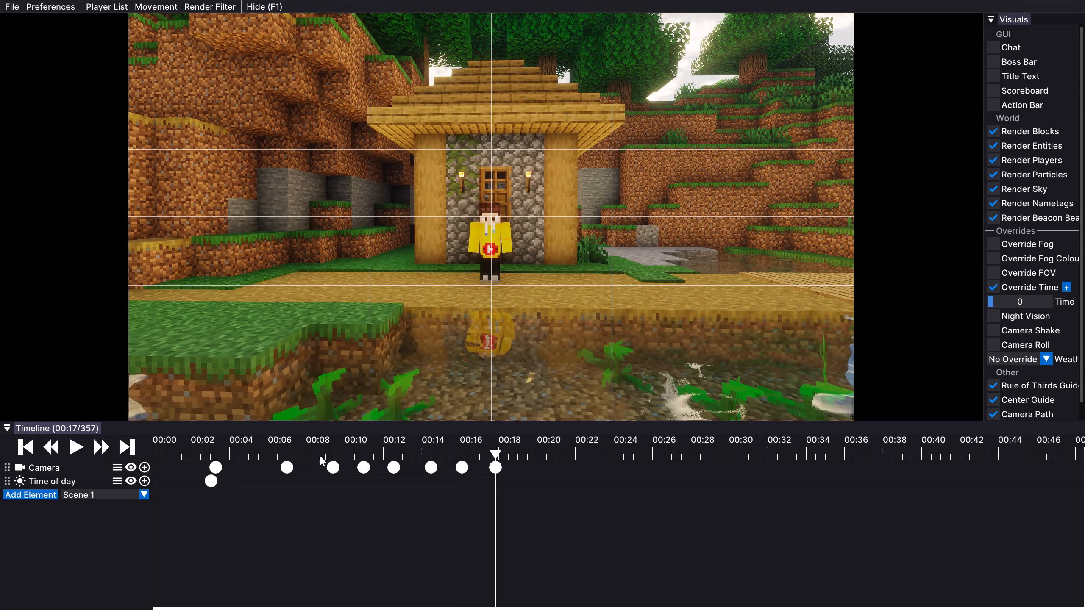
Play the keyframed camera move from about 00:06 to 00:18 to check the added keyframes.
left_click(331, 452)
left_click(284, 450)
left_click(71, 446)
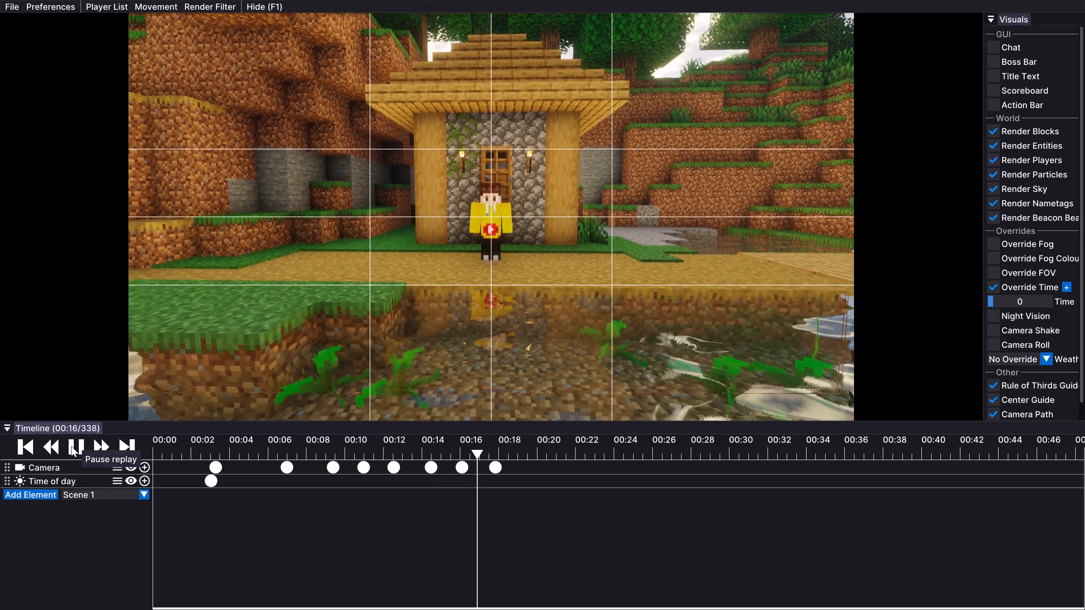
left_click(71, 446)
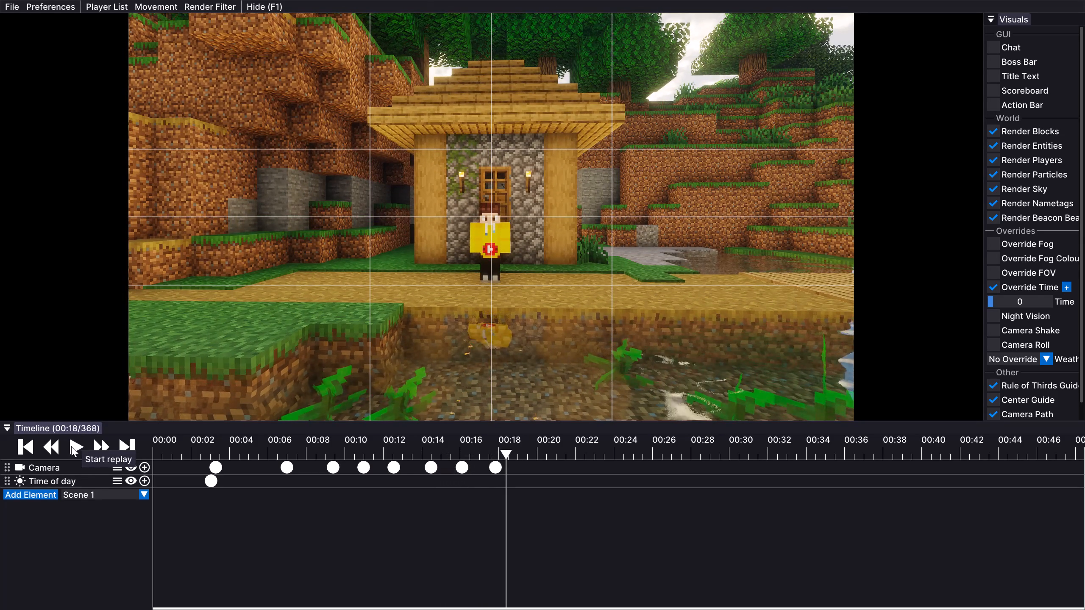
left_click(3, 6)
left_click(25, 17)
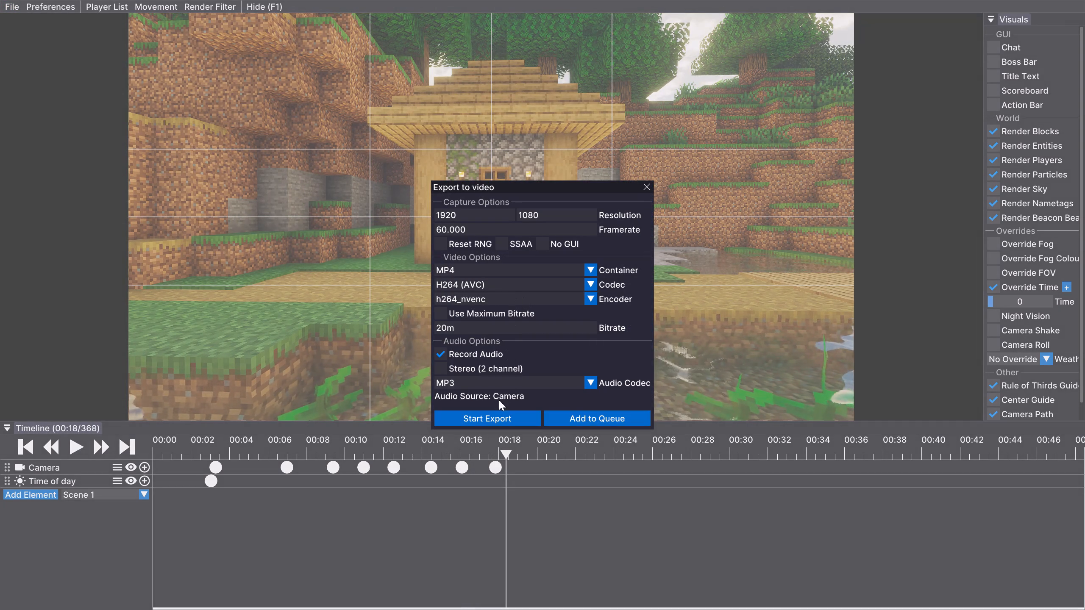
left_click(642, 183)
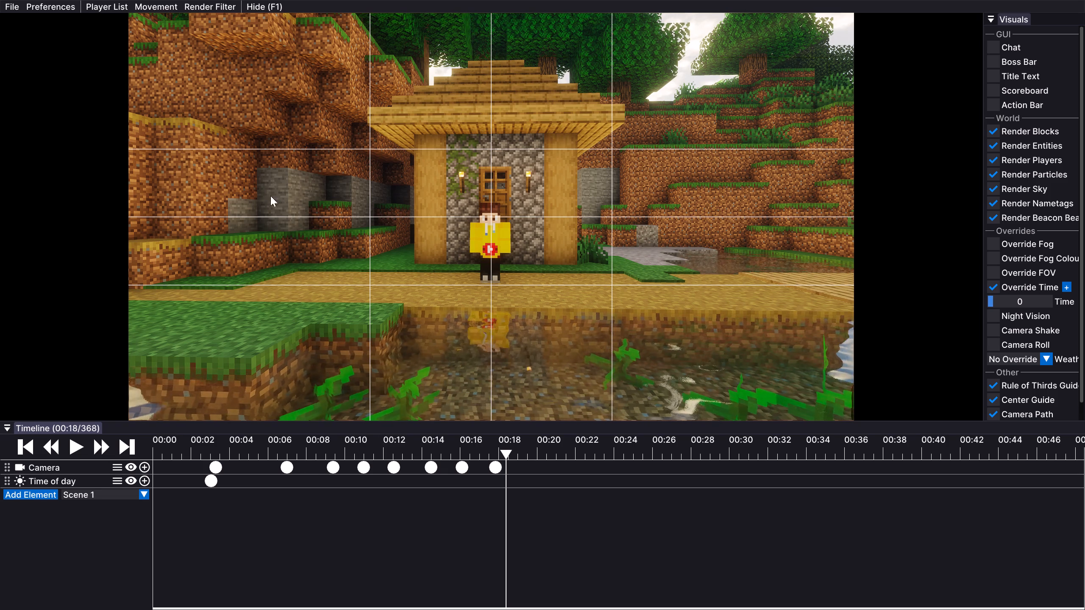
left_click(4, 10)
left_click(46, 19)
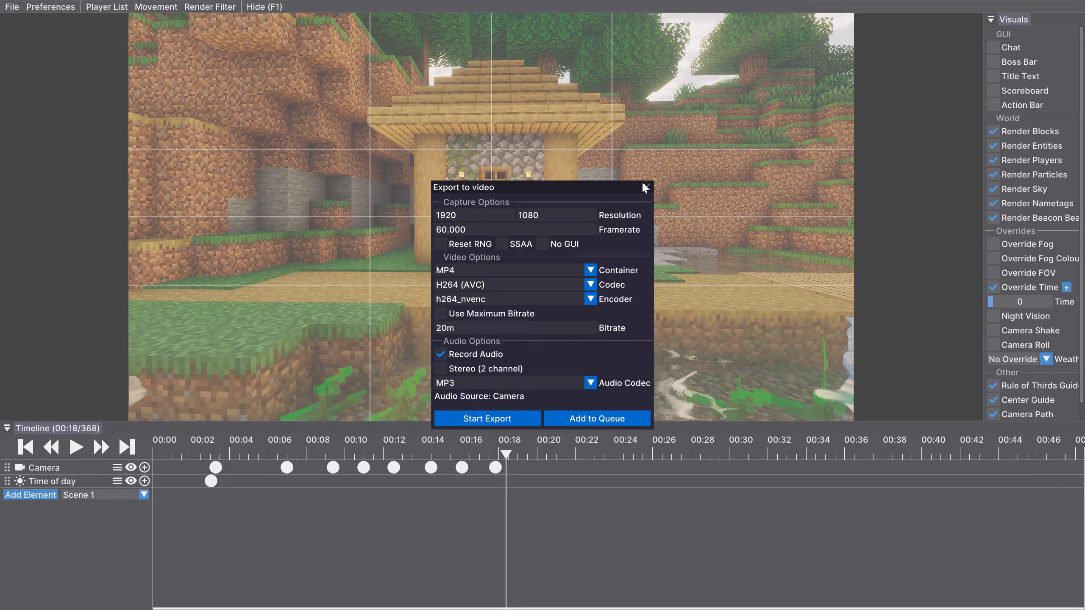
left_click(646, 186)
Return to about 00:02 and set the game's FOV to 54 in the options, then resume the replay view.
double_click(201, 447)
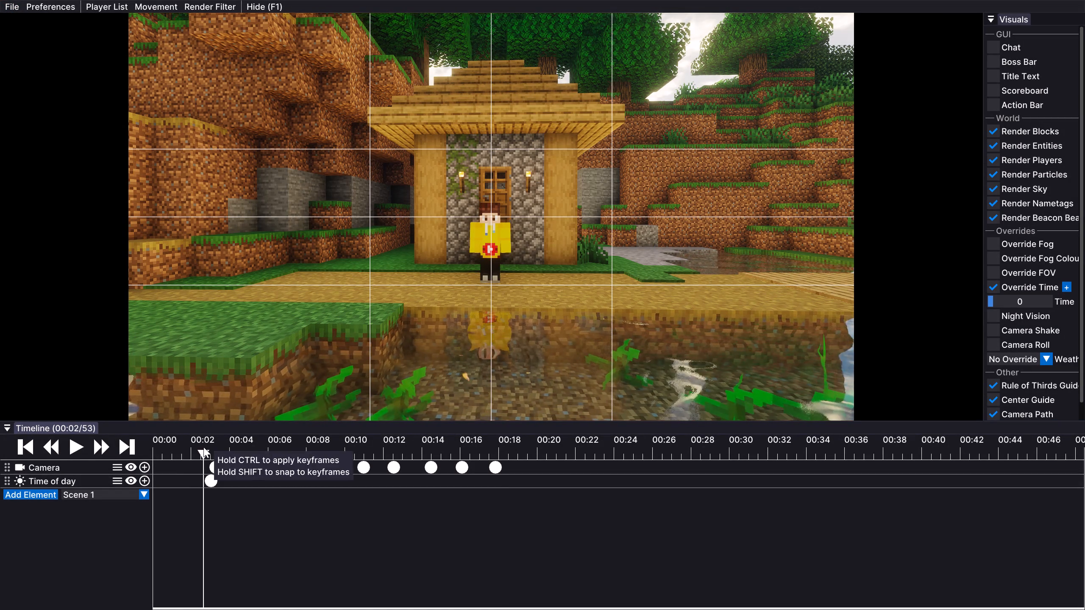
key("Escape")
left_click(452, 244)
left_click_drag(377, 59, 353, 59)
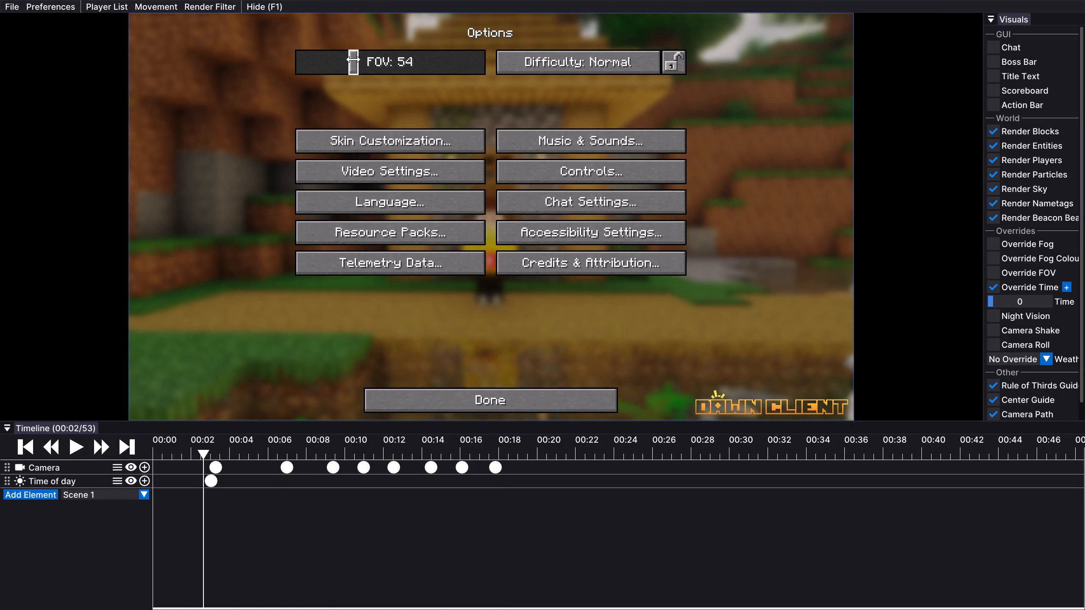
key("Escape")
left_click(473, 124)
Play the whole camera move from about 00:02 to 00:18 to check the new field of view.
left_click(74, 443)
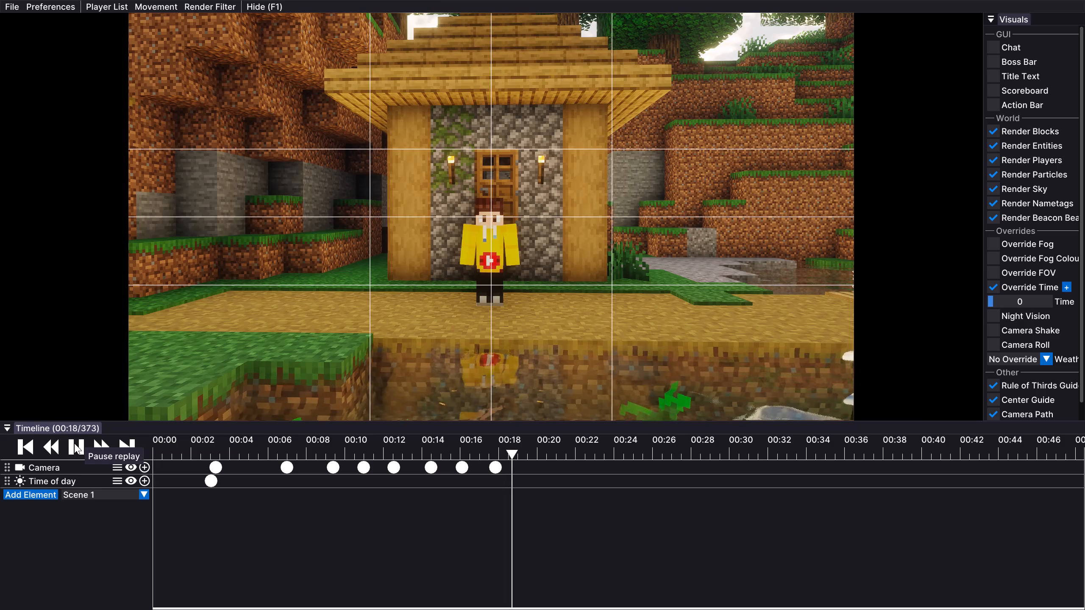
left_click(74, 443)
Export the shot as a 1920 × 1080, 60 fps MP4 to the Videos folder under the suggested file name.
left_click_drag(2, 0, 5, 5)
left_click(6, 5)
left_click(36, 22)
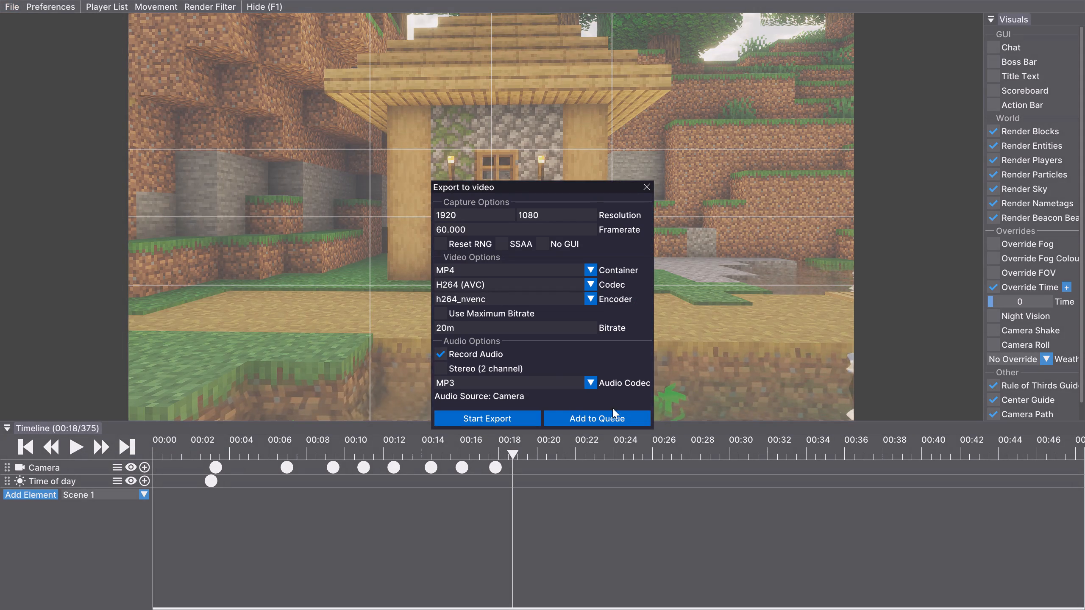
left_click(501, 421)
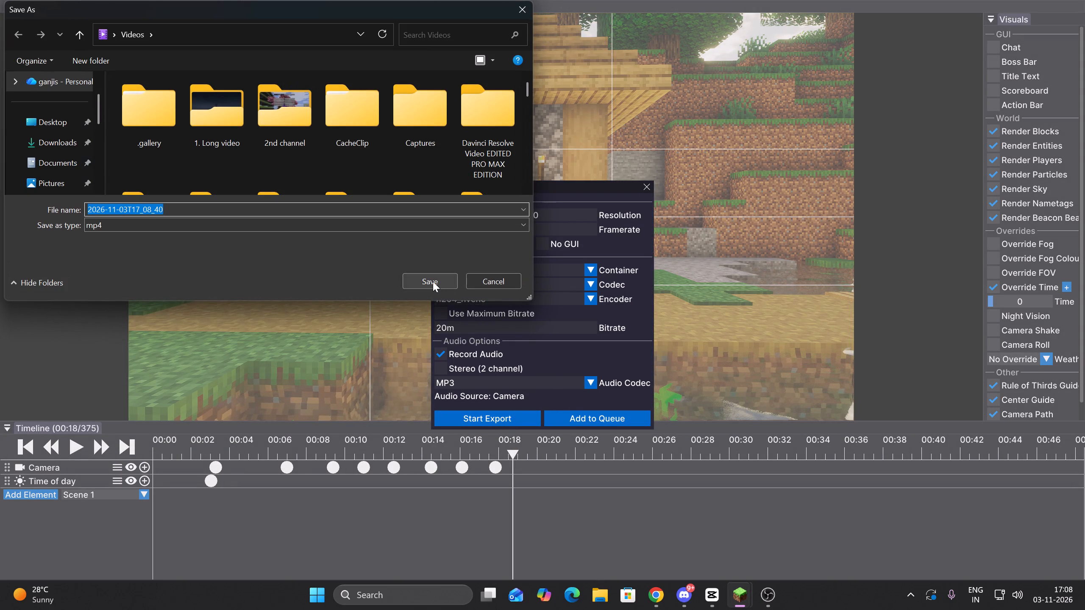
left_click(433, 281)
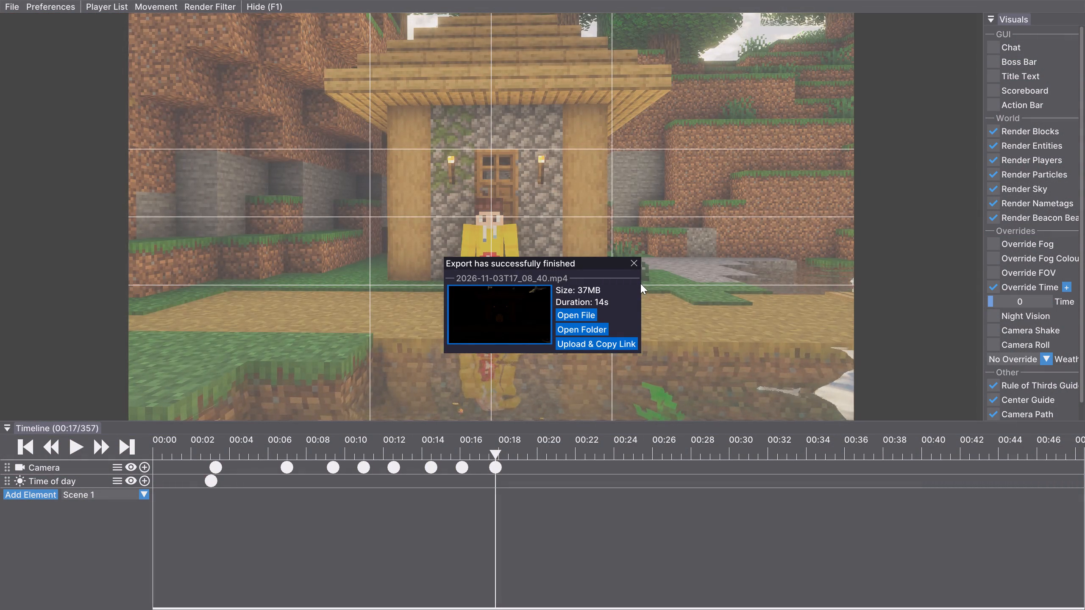
Close the finished-export summary to return to the replay editor.
left_click(636, 270)
left_click(640, 262)
left_click(631, 266)
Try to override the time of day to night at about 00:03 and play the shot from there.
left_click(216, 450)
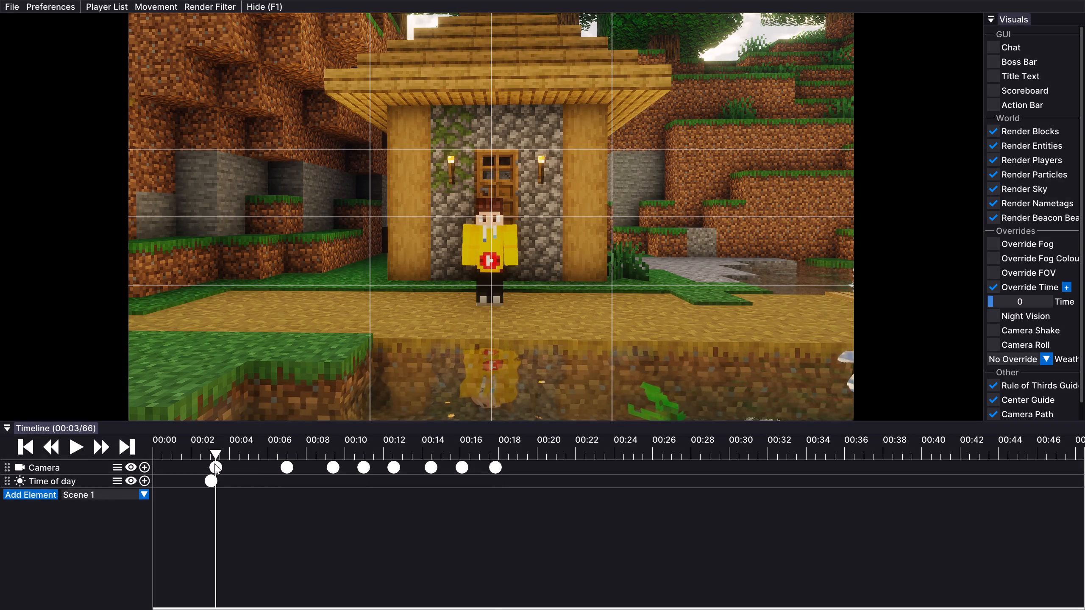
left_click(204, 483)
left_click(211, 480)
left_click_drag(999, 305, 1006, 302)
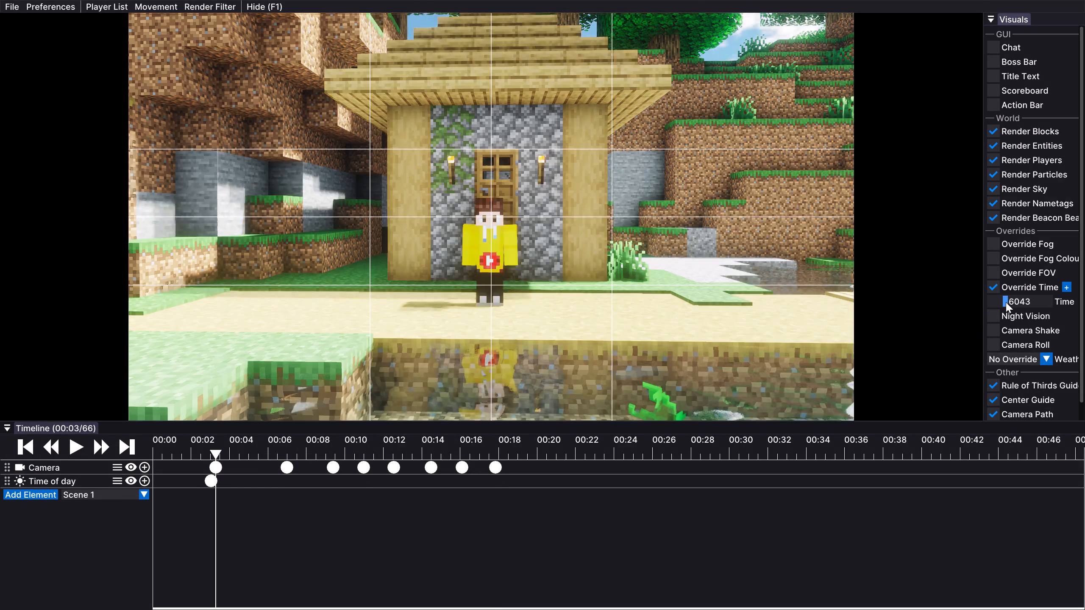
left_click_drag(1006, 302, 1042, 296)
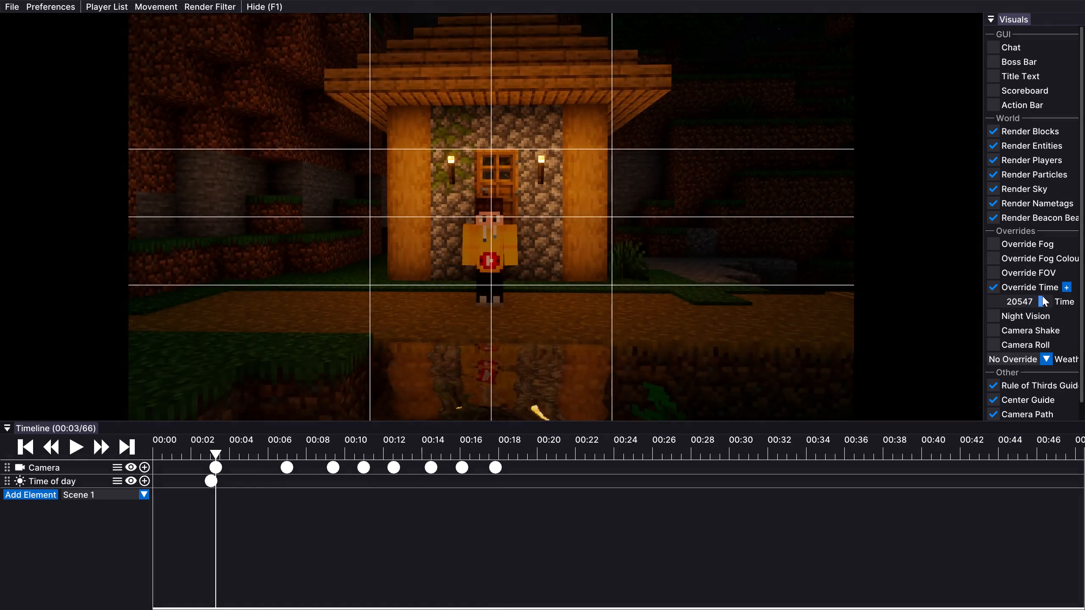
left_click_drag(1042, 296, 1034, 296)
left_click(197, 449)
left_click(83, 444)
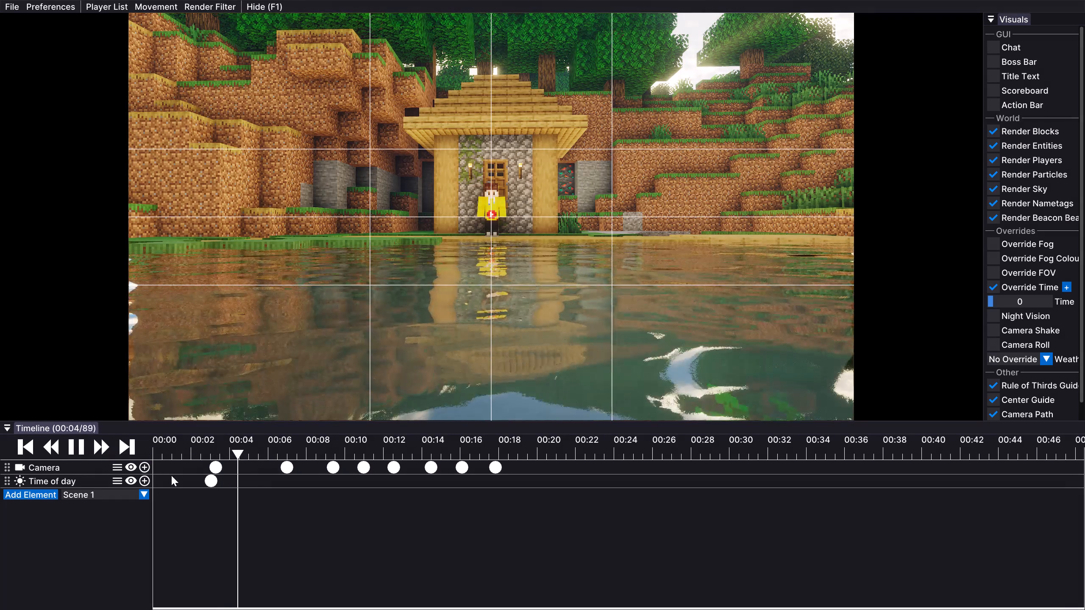
Return to about 00:03 and delete the time-of-day keyframe there.
double_click(214, 449)
left_click(214, 481)
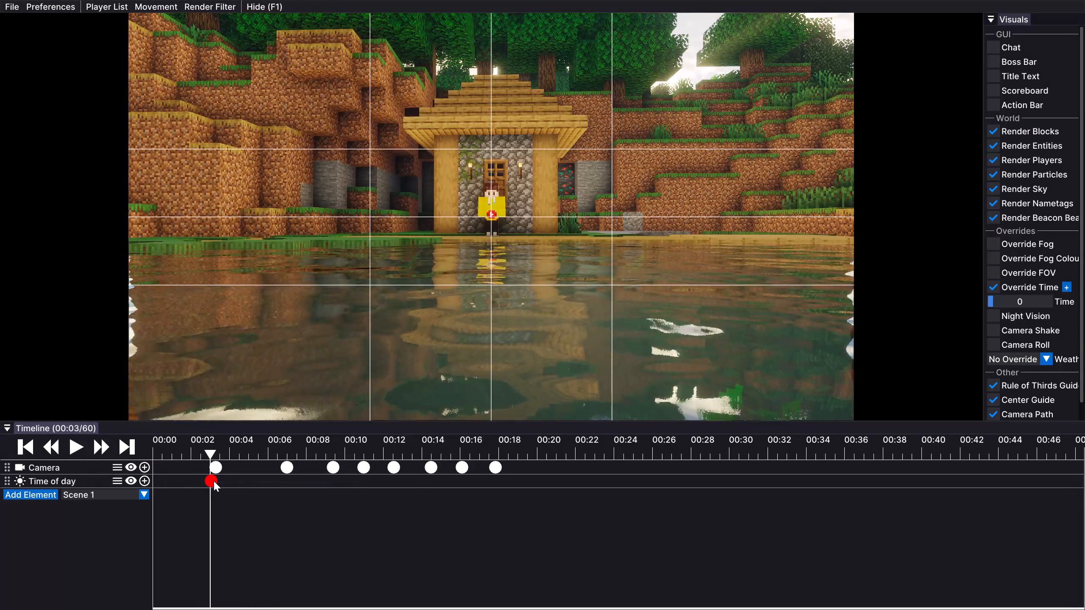
key("Delete")
Set the time override to 13640 for a night look and play the camera move from about 00:03 to check it.
left_click_drag(1043, 302, 1041, 302)
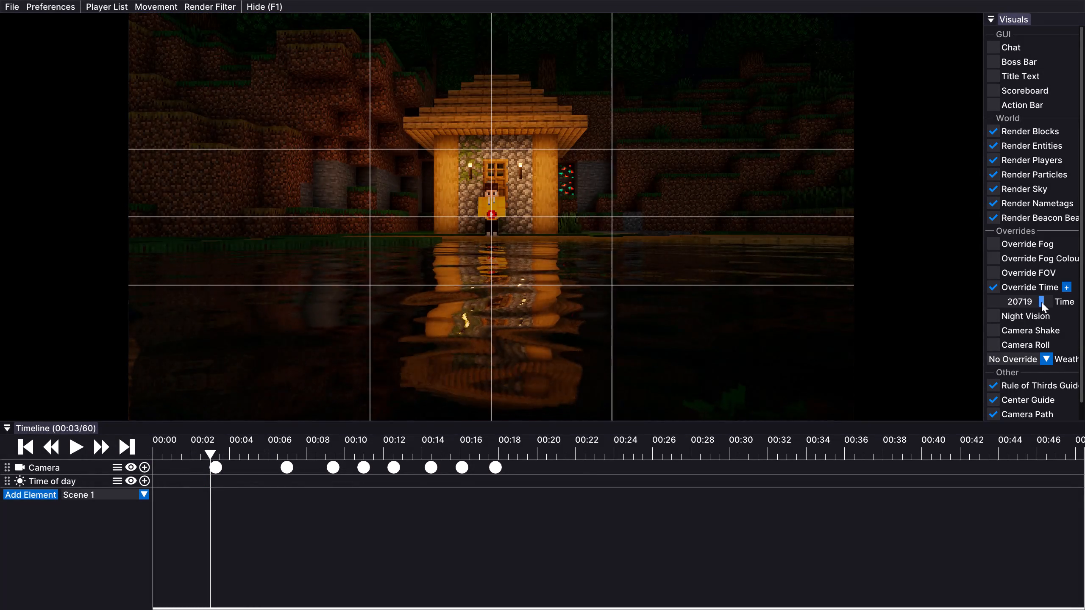
left_click_drag(1041, 302, 1022, 302)
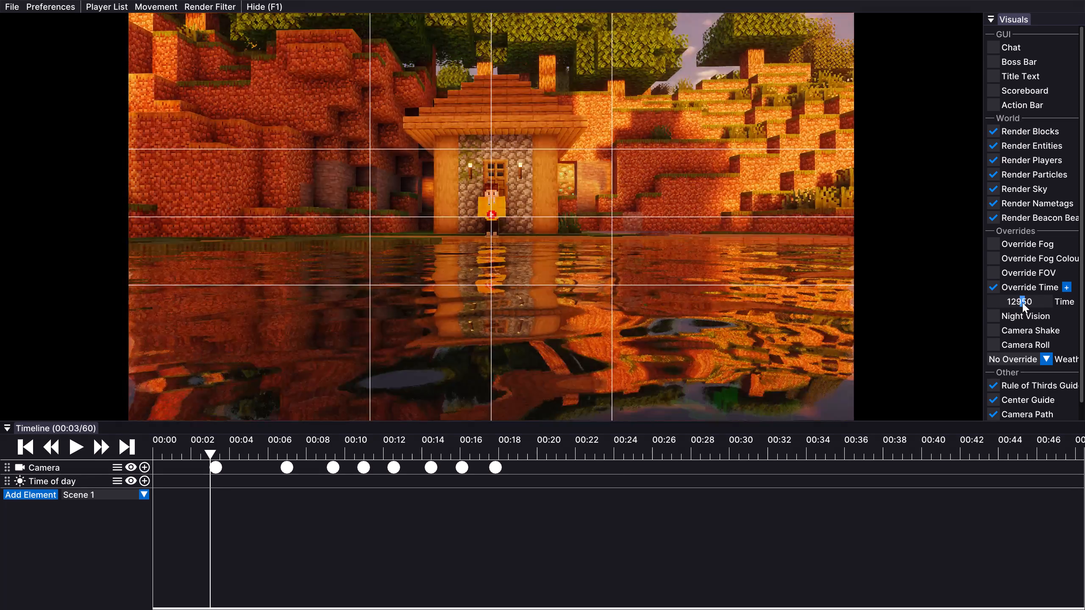
left_click_drag(1022, 302, 1024, 302)
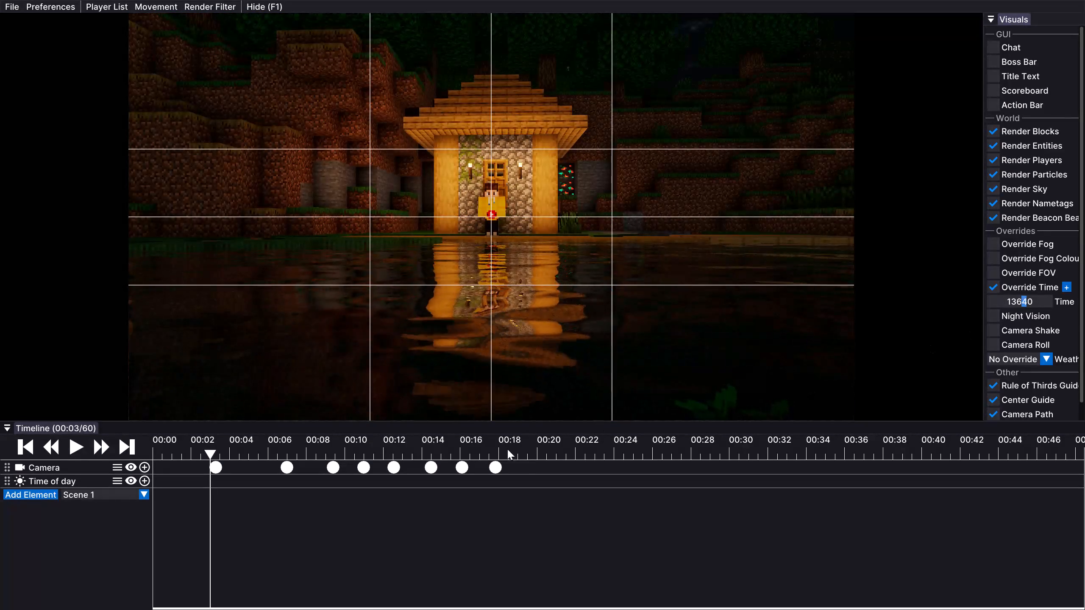
left_click(79, 447)
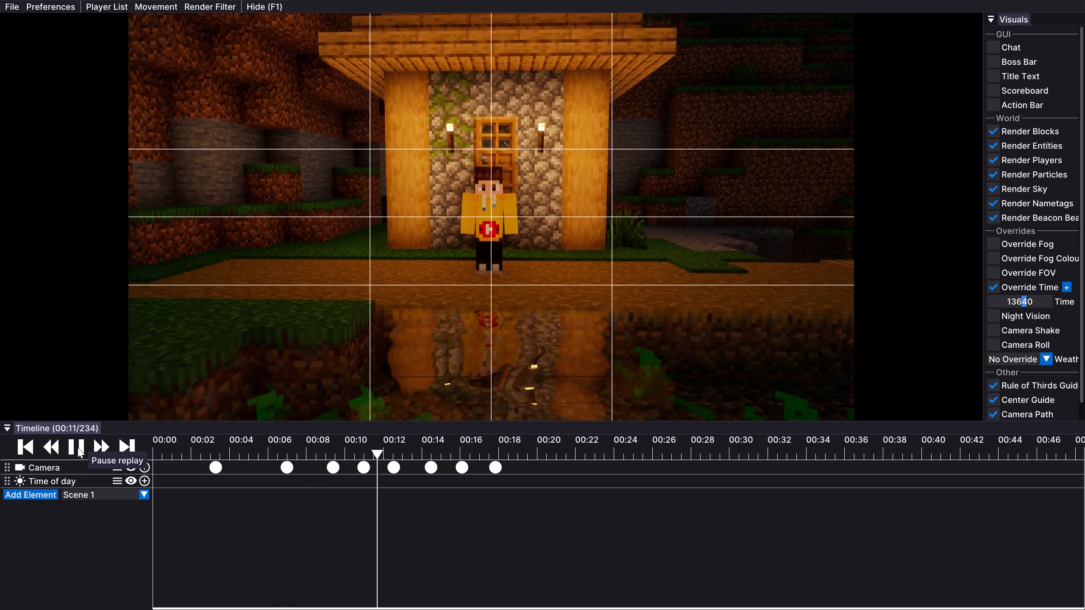
Export the night version of the shot as a 1920 × 1080, 60 fps MP4 and close the export summary.
left_click(10, 2)
left_click(33, 19)
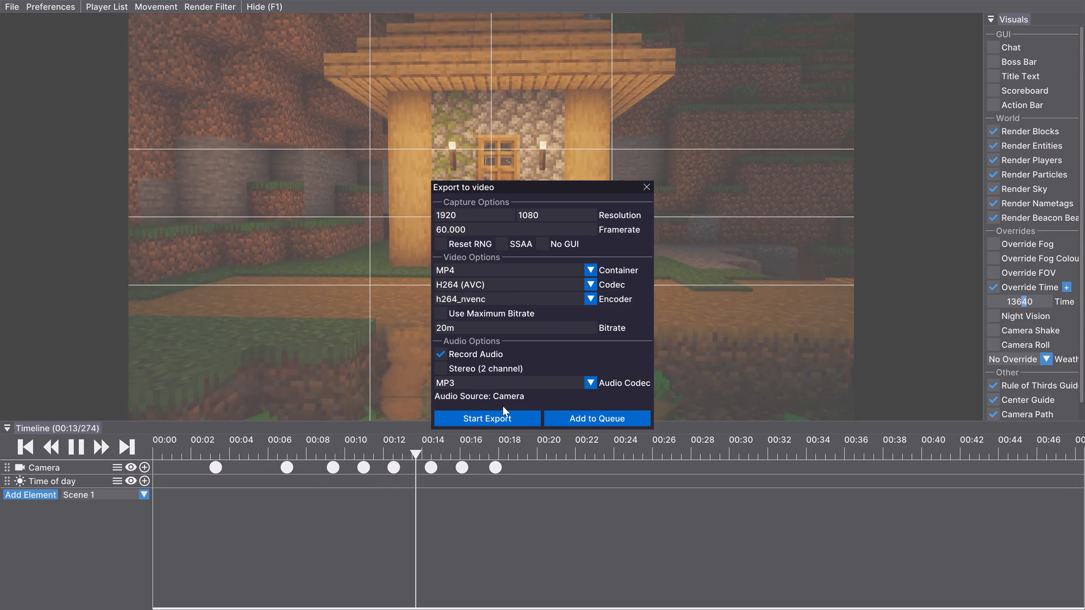
left_click(496, 427)
left_click(496, 423)
left_click(426, 285)
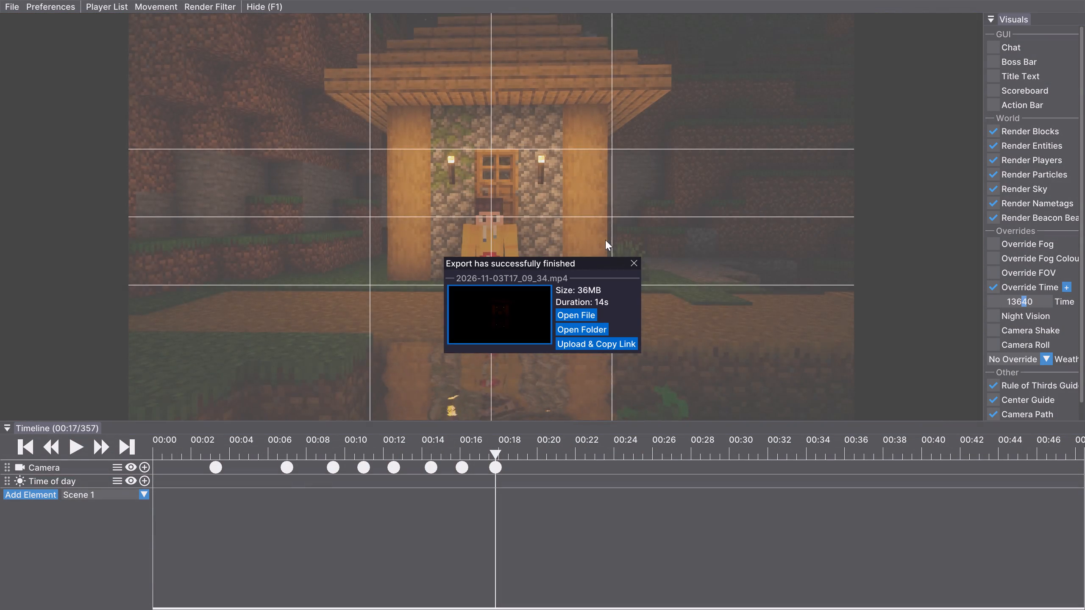
left_click(634, 260)
Add a time-of-day keyframe with time 0 at about 00:03.
left_click(215, 444)
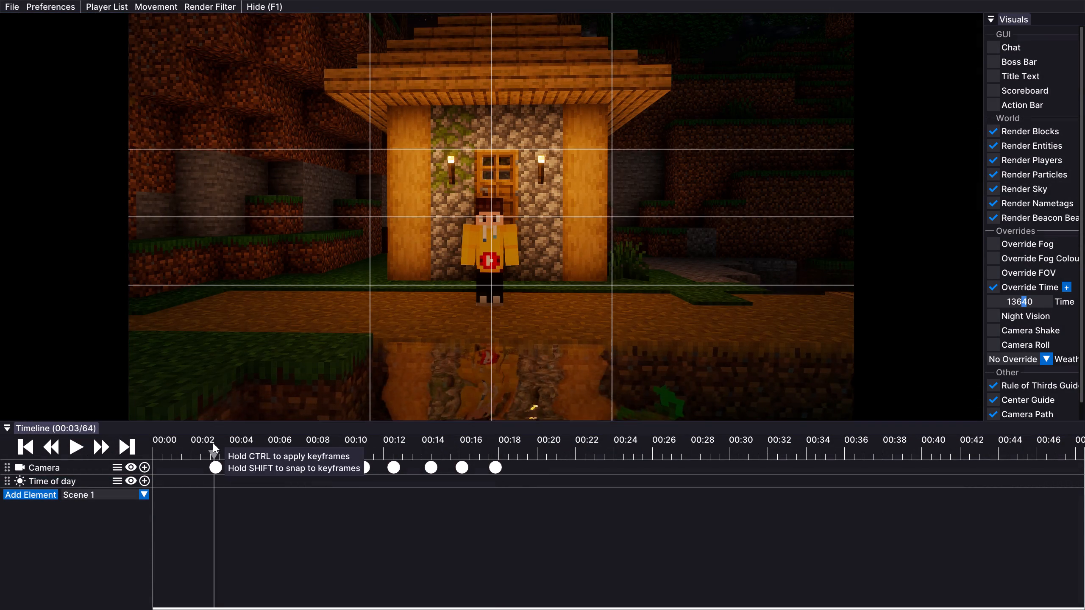
double_click(213, 443)
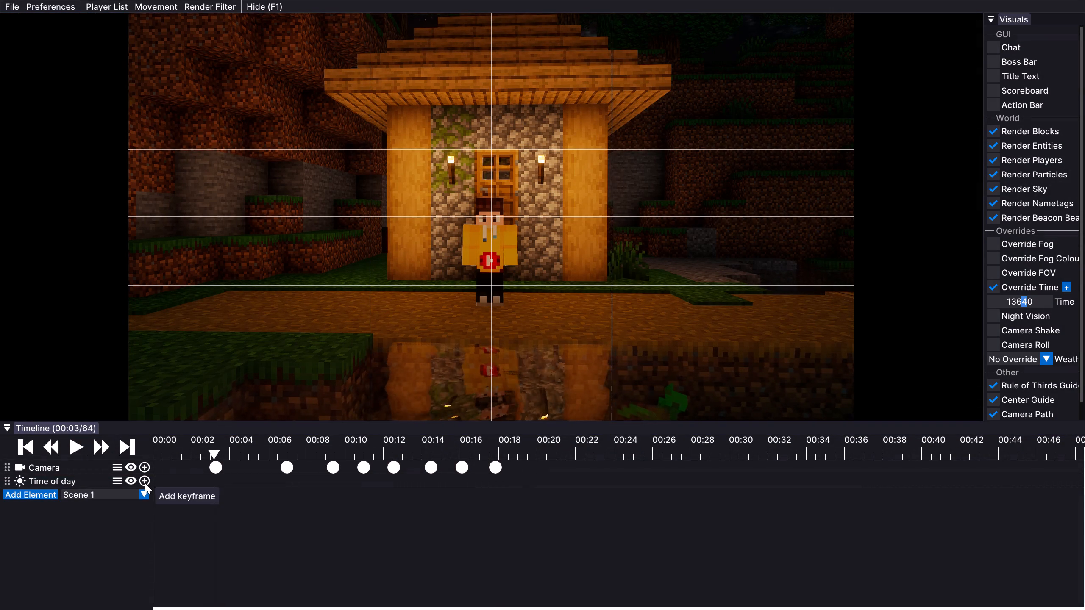
left_click(145, 483)
double_click(178, 491)
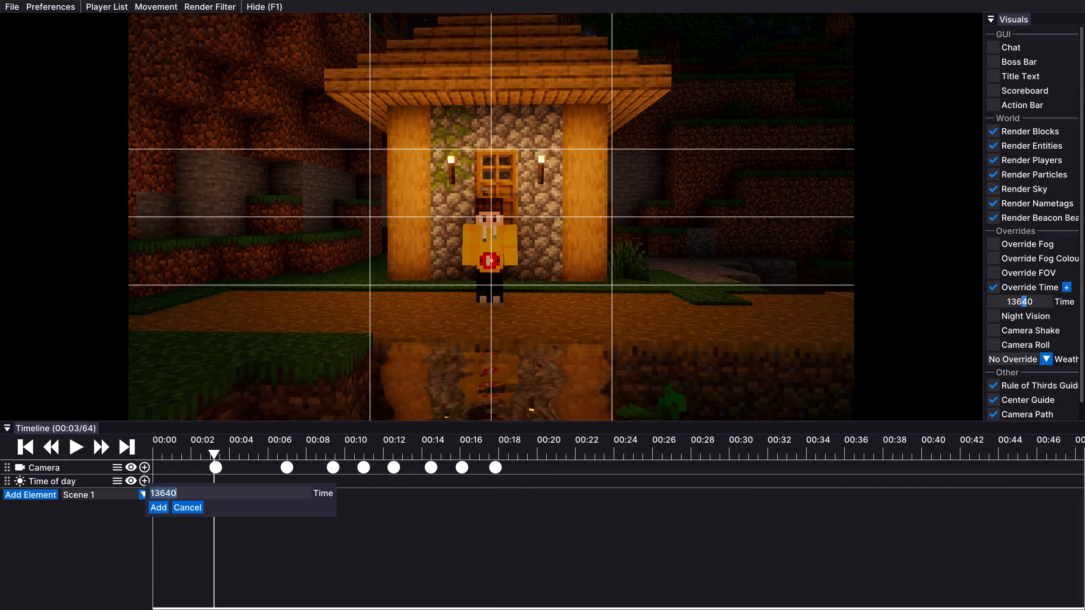
key("BackSpace")
key("0")
left_click(162, 511)
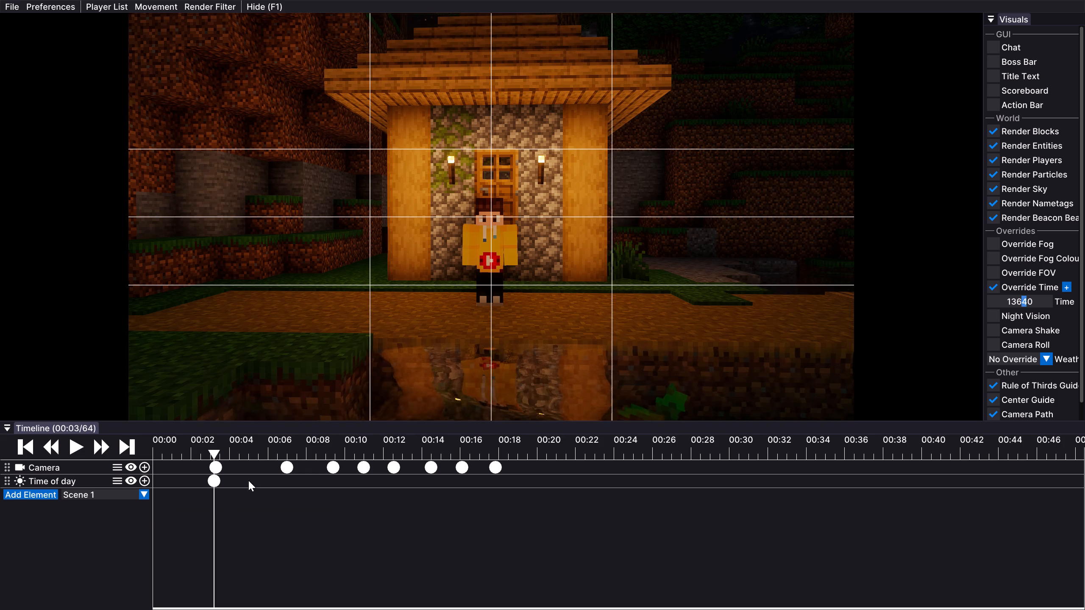
Play the shot from about 00:03 to 00:07 to check the daytime lighting.
left_click(200, 453)
left_click(83, 446)
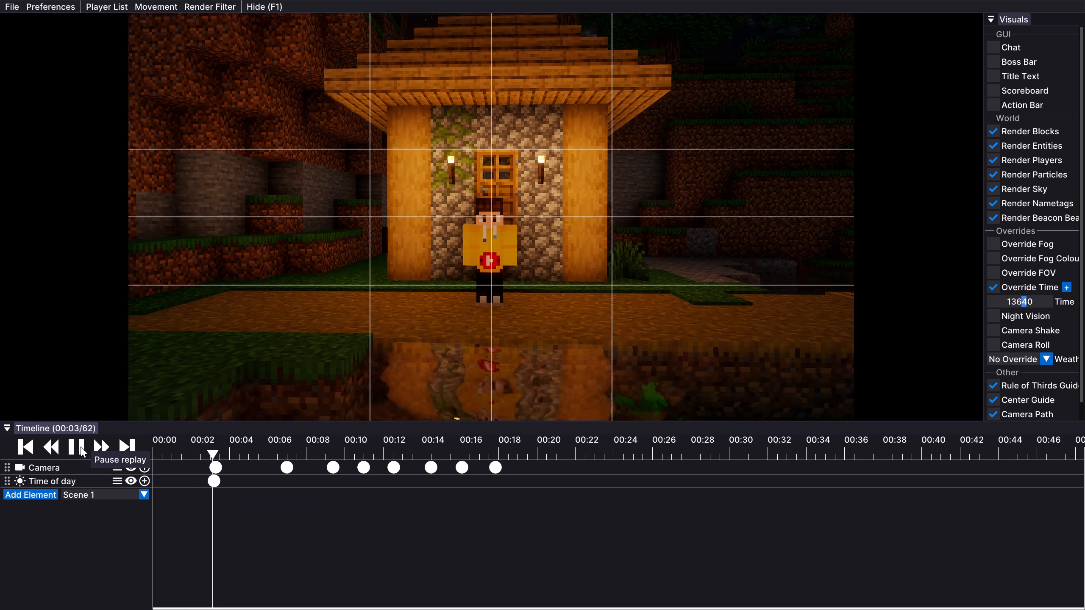
left_click(81, 446)
left_click(81, 446)
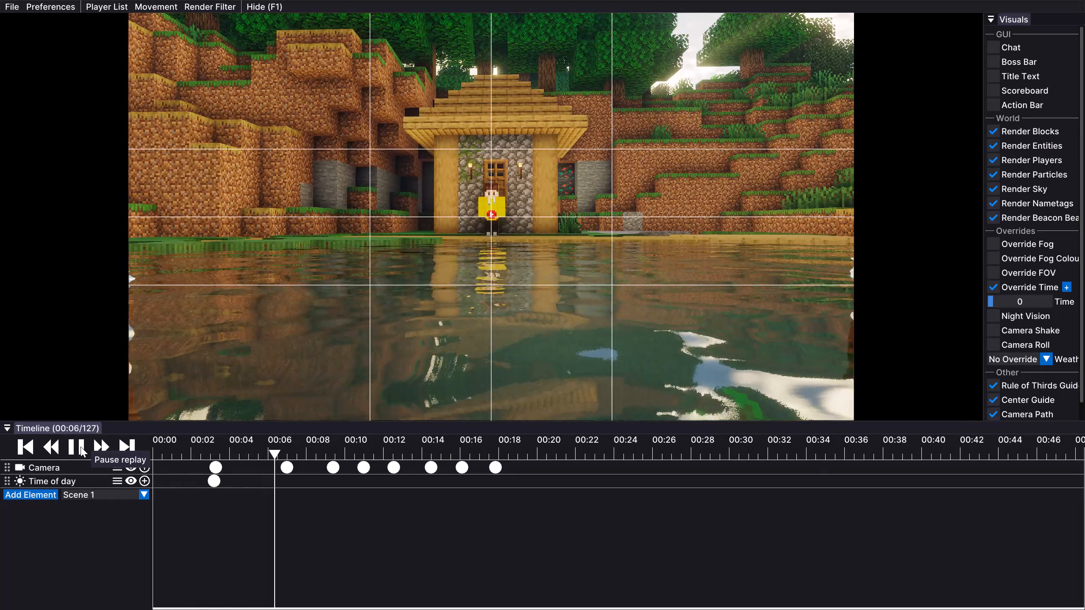
left_click(81, 446)
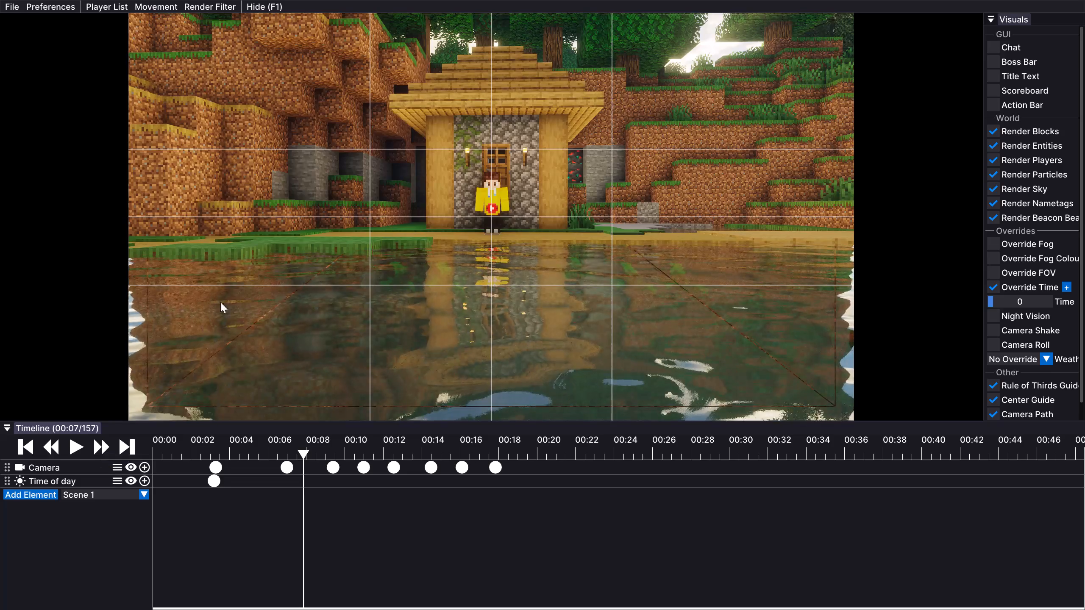
Set the Derivative Main shader pack's profile to Film, apply it and return to the replay view.
key("Escape")
left_click_drag(442, 242, 442, 238)
left_click(419, 168)
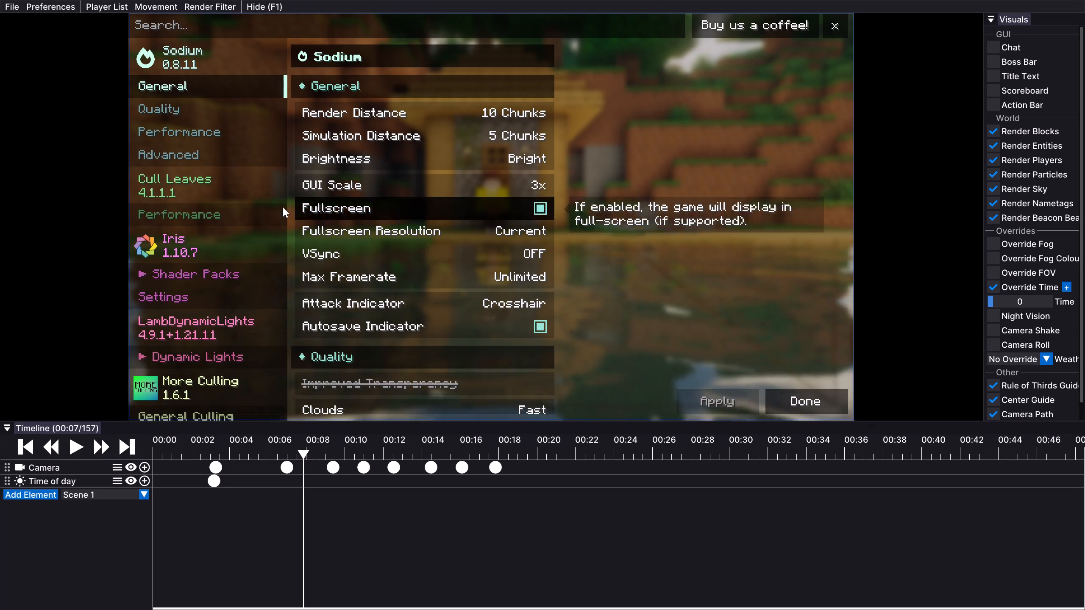
left_click(230, 274)
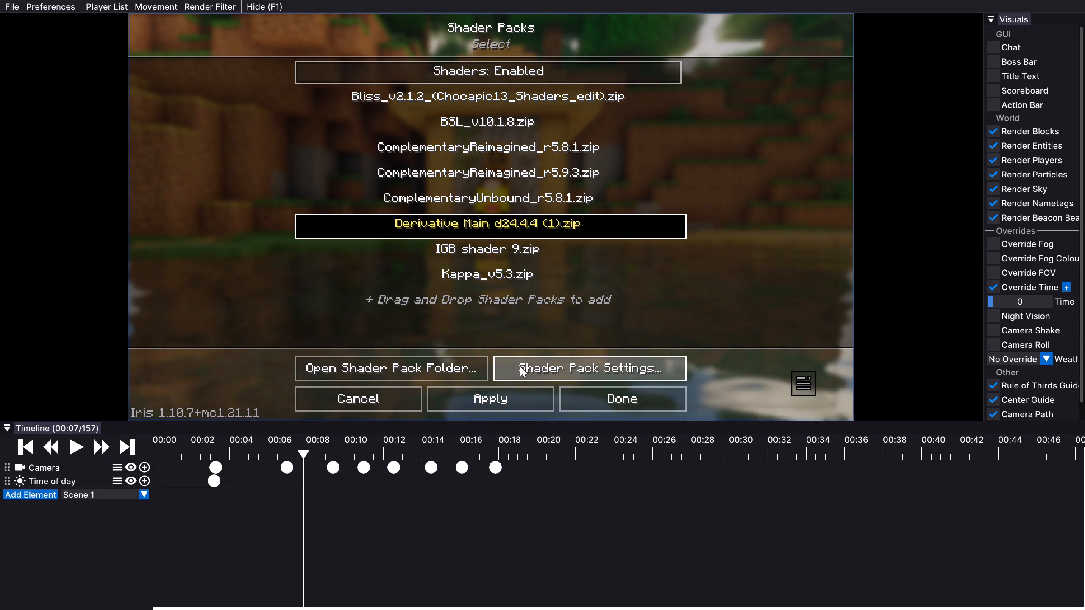
left_click(521, 364)
left_click(415, 107)
left_click(431, 110)
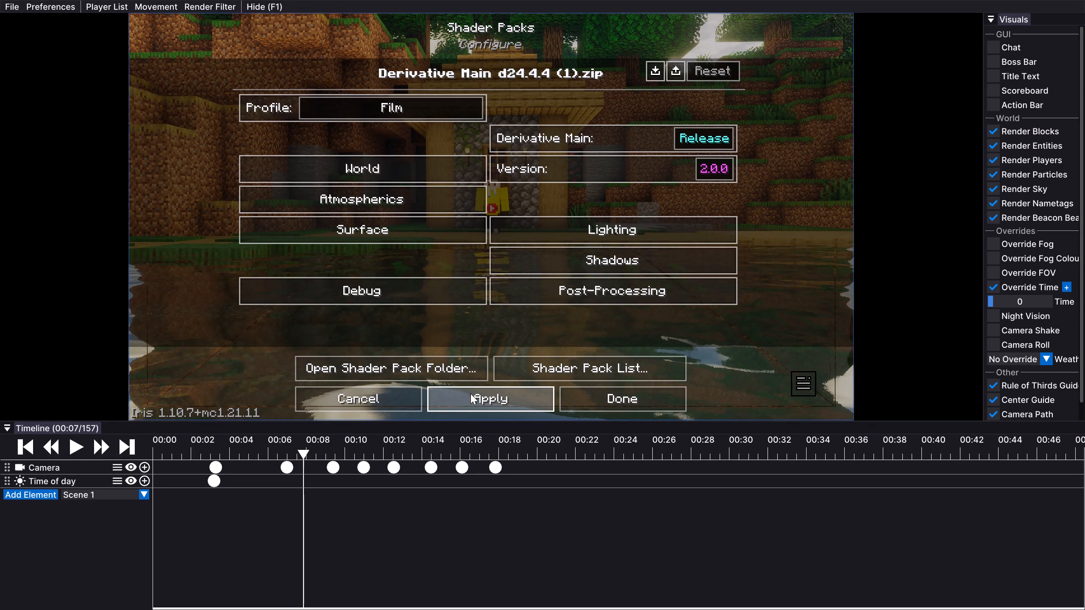
left_click(470, 394)
left_click(630, 396)
key("Escape")
key("Escape")
key("Escape")
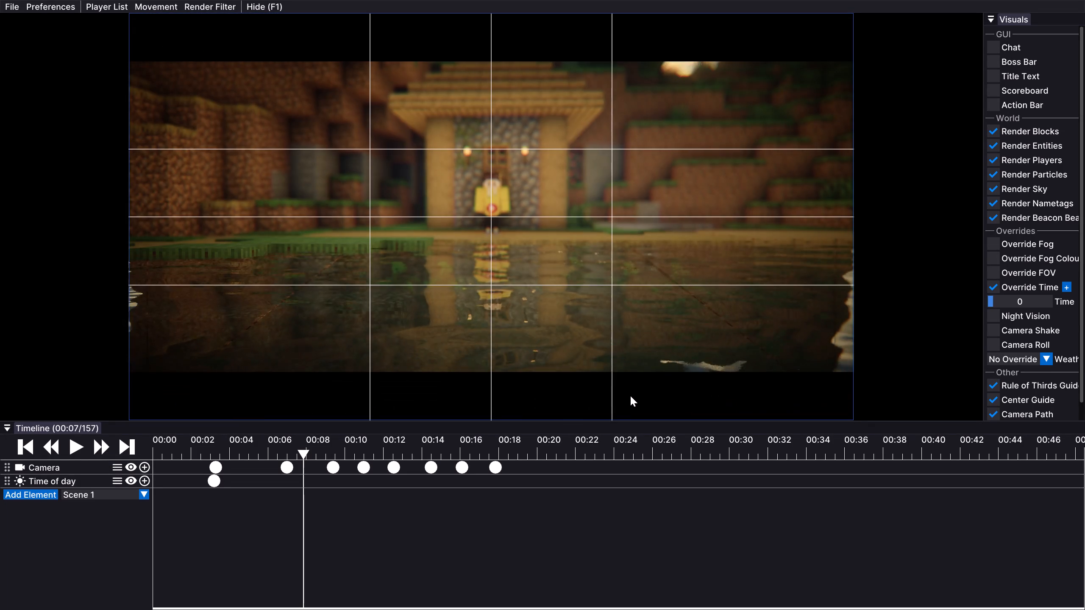
Play the camera move from about 00:07 to 00:08 to check the Film shader profile.
left_click(78, 441)
double_click(78, 441)
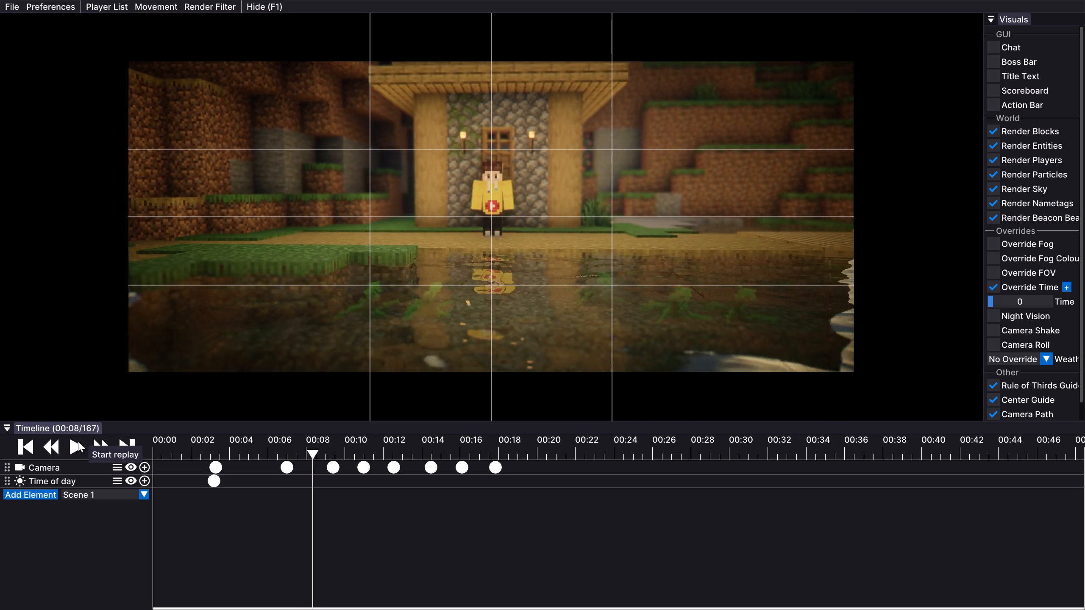
left_click(78, 441)
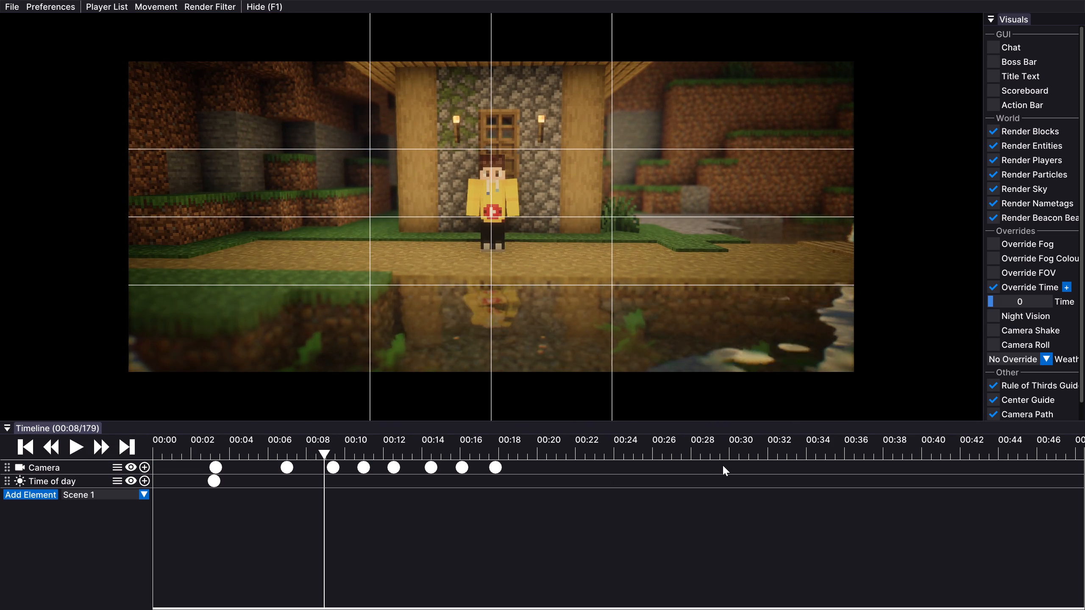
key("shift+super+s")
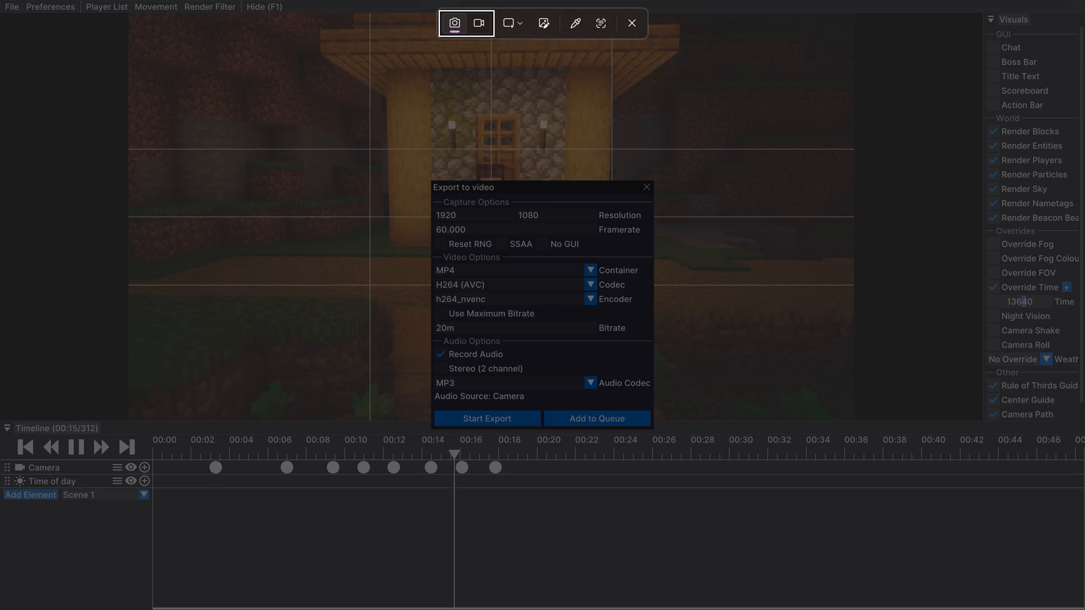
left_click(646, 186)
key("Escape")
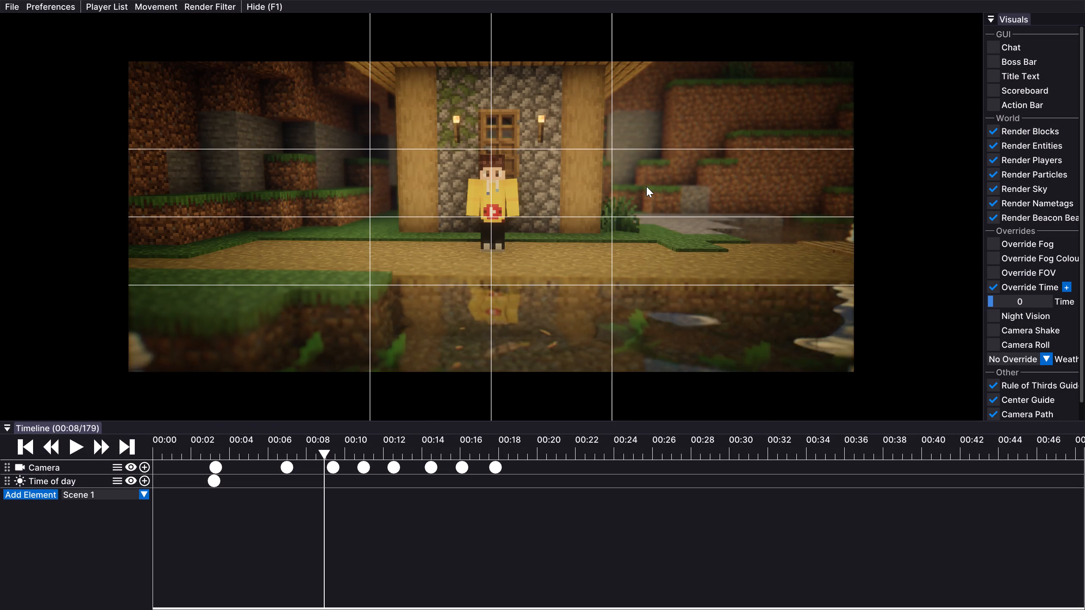